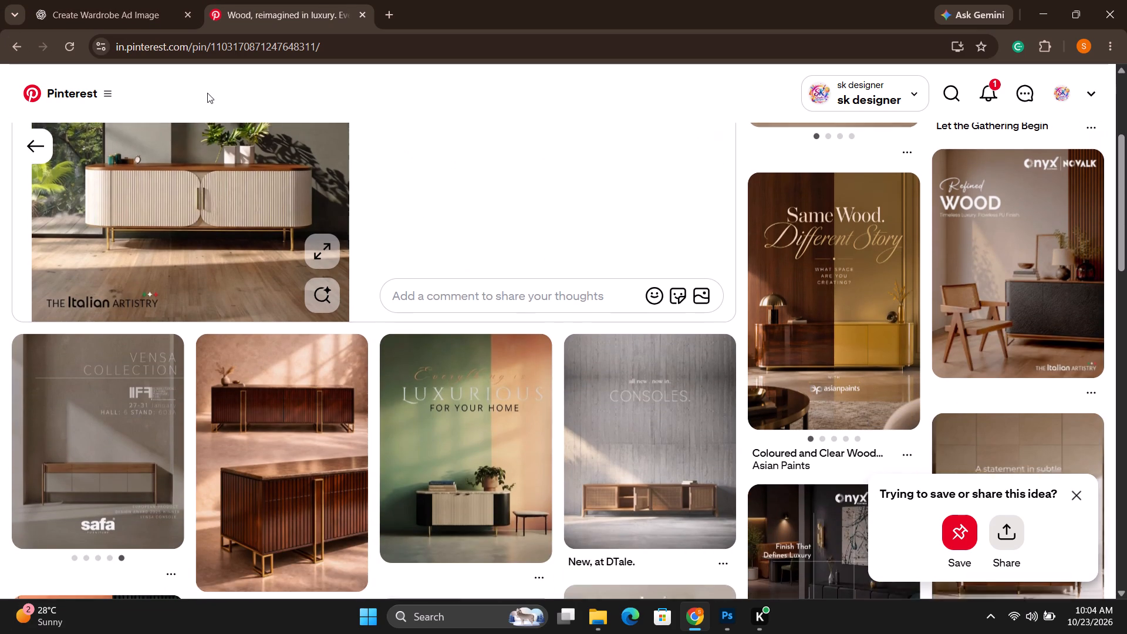
left_click(1, 44)
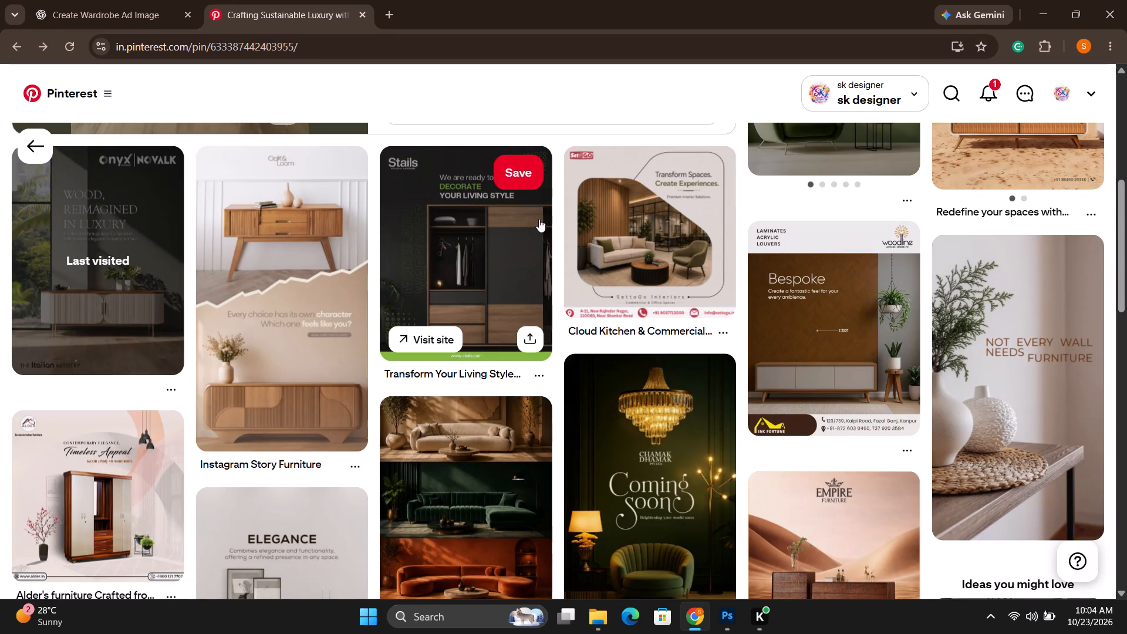
scroll(615, 168, "up", 2)
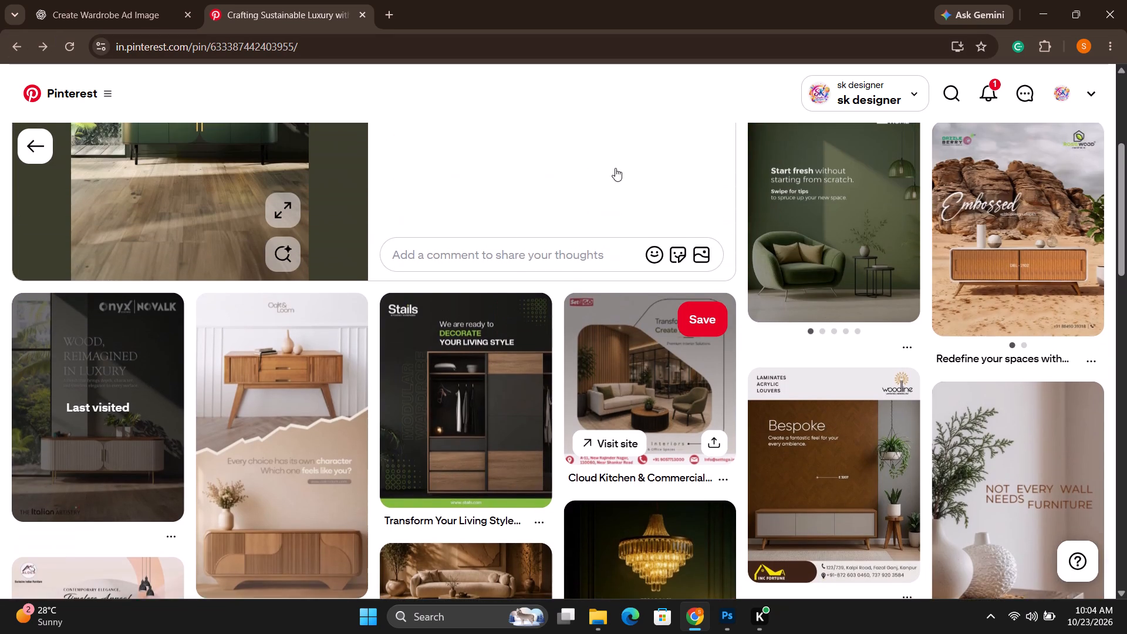
scroll(615, 168, "up", 5)
scroll(614, 164, "down", 6)
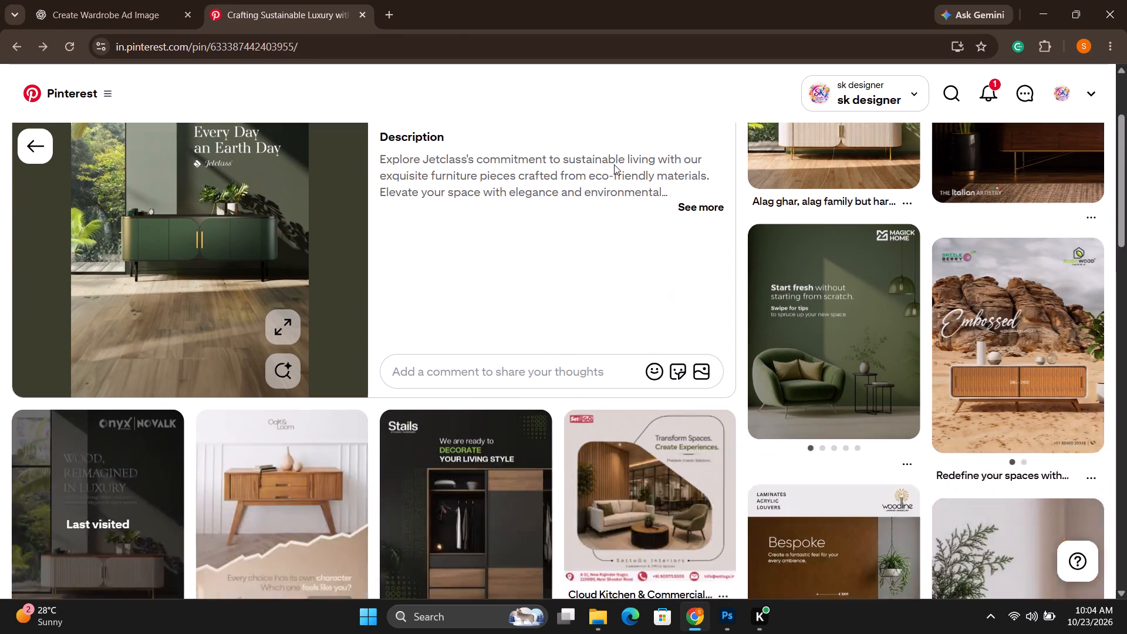
scroll(614, 164, "down", 2)
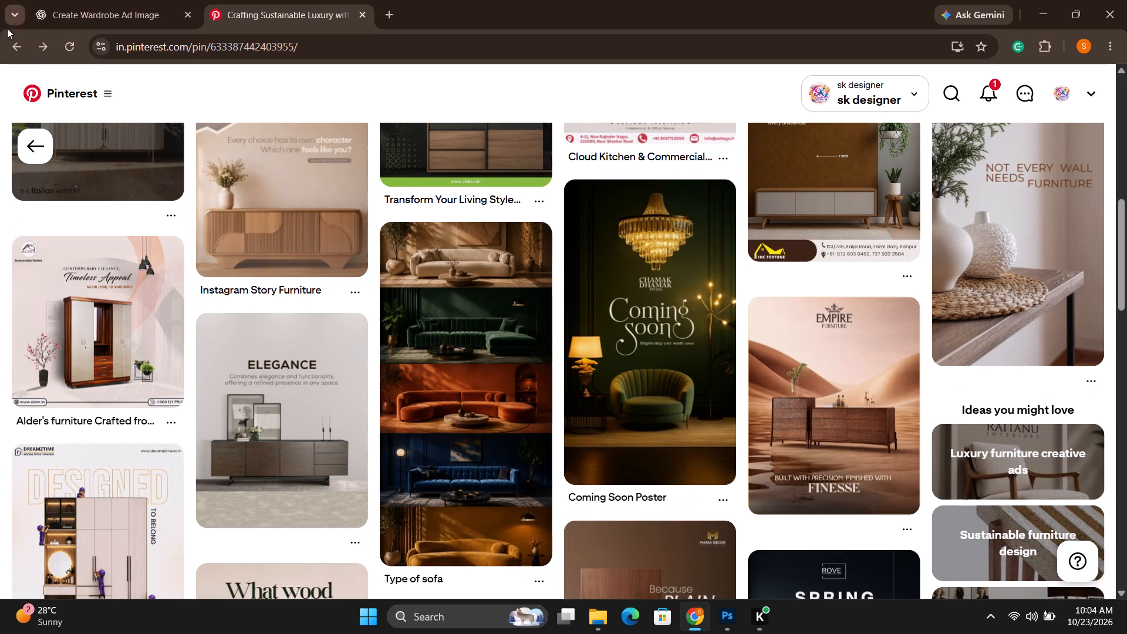
left_click(31, 137)
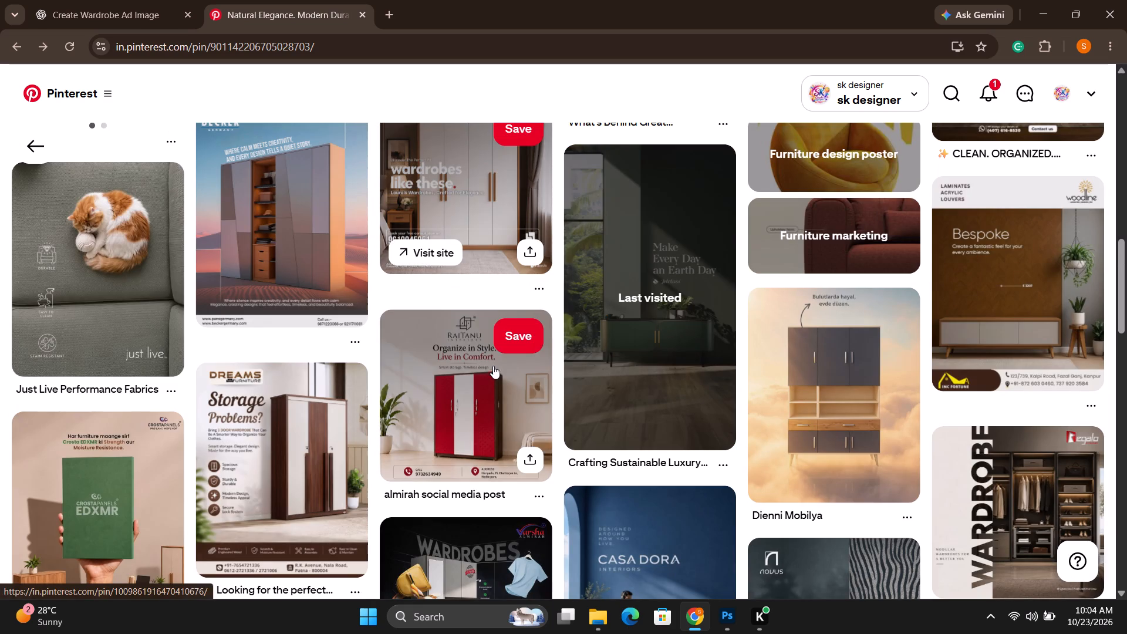
scroll(484, 352, "up", 7)
scroll(474, 269, "up", 1)
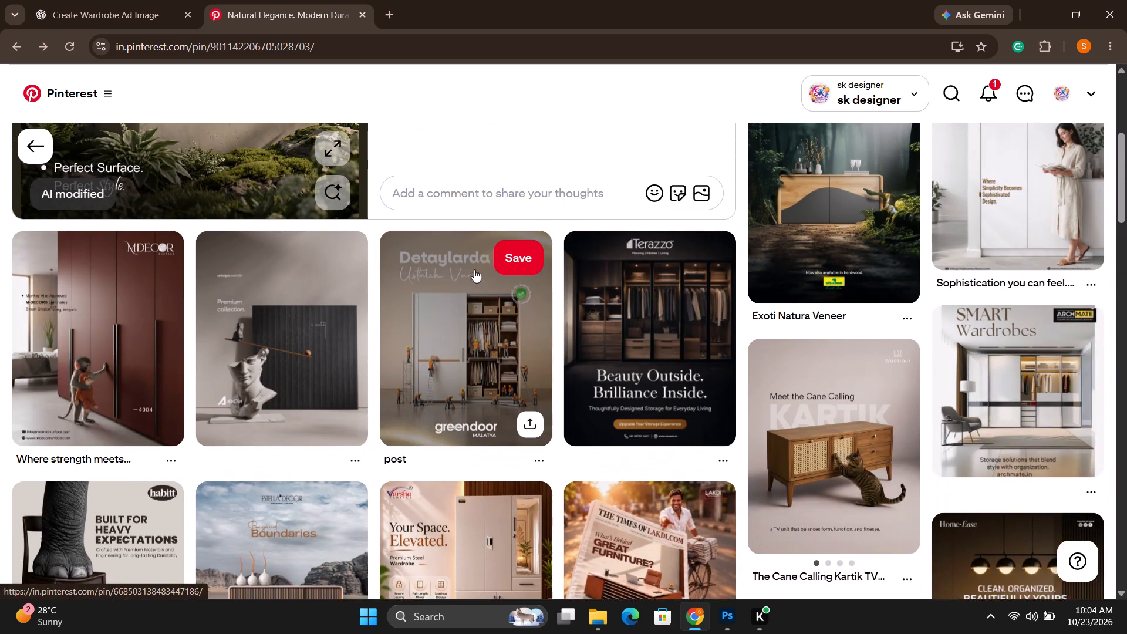
scroll(474, 269, "up", 1)
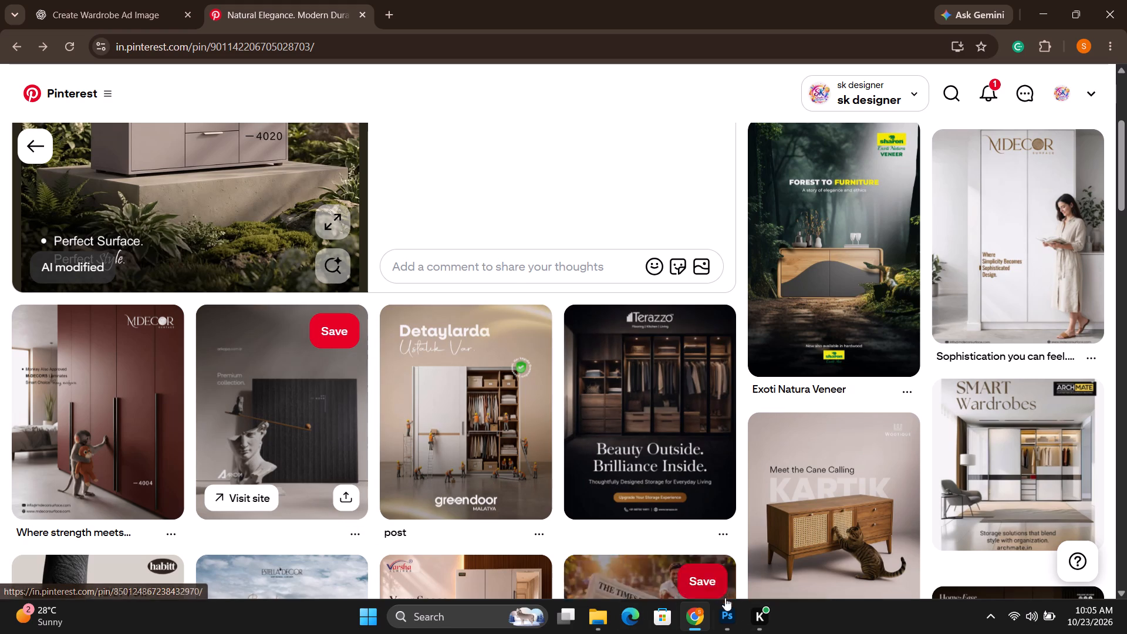
Switch to Photoshop and start a 6 pt Calibri headline on the floor area beneath the potted plant.
left_click(734, 610)
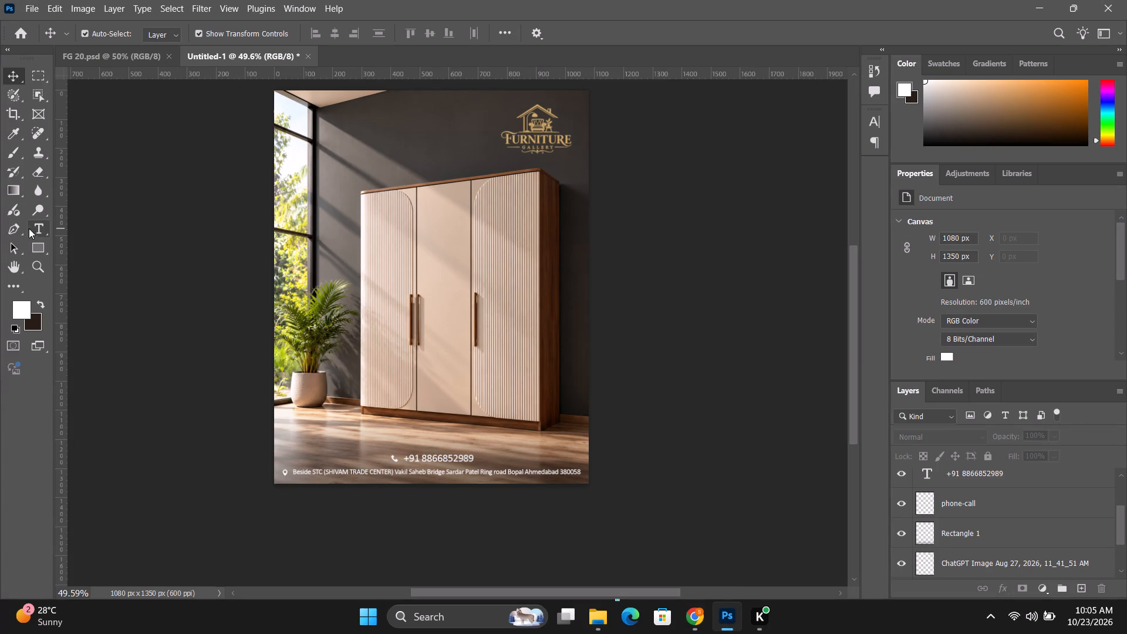
left_click(35, 225)
scroll(395, 475, "up", 4, "alt")
left_click(298, 406)
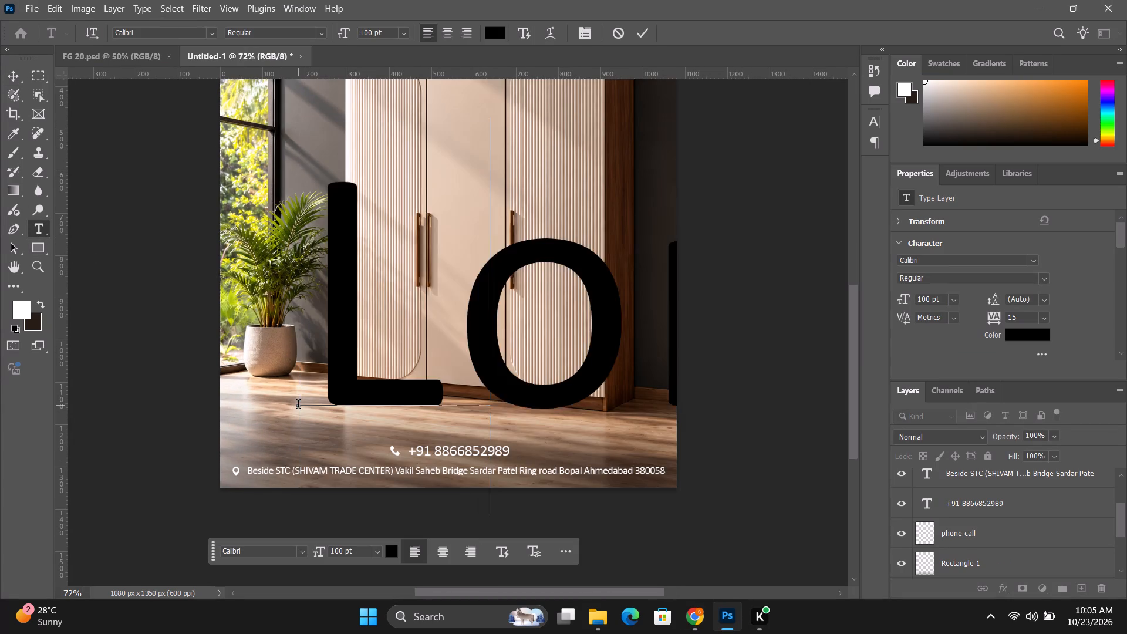
type("eaul")
key("BackSpace")
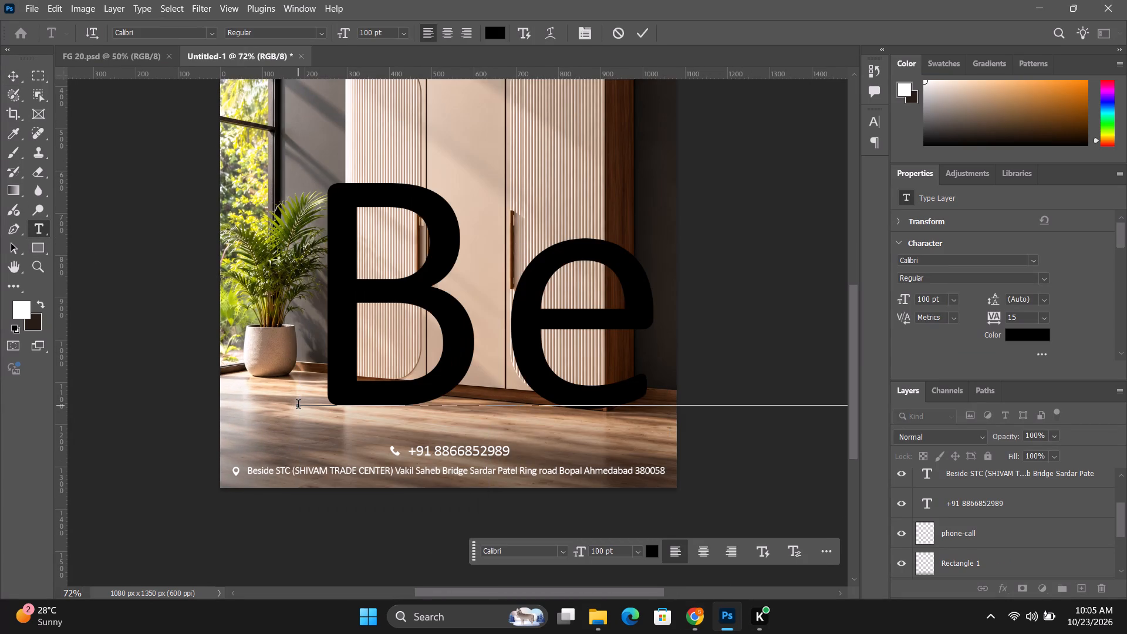
key("ctrl+a")
left_click(399, 34)
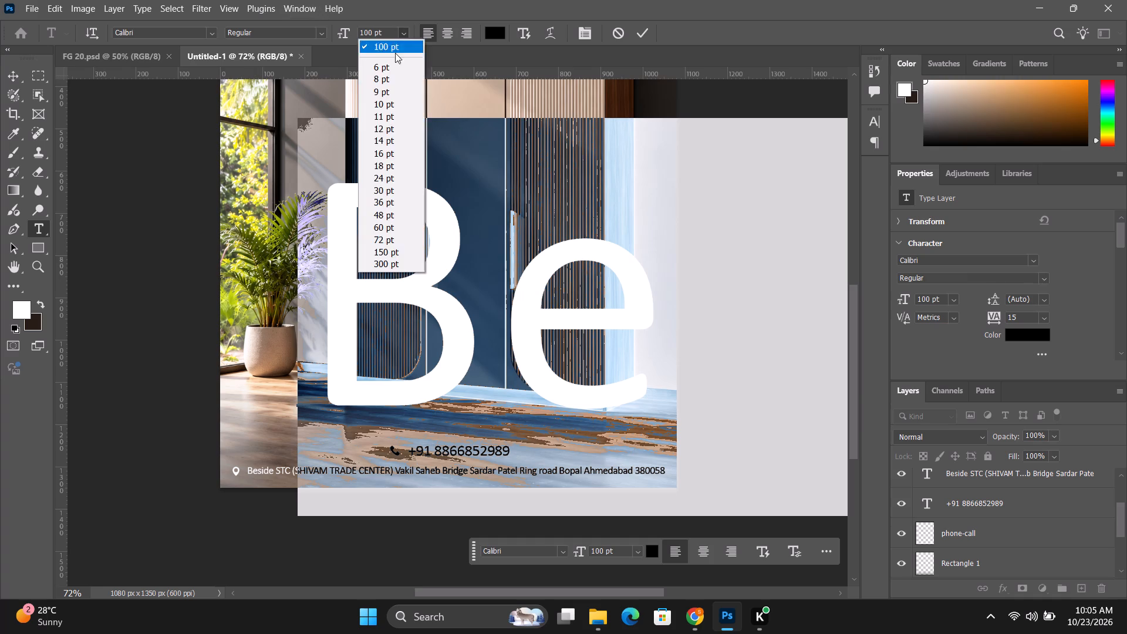
left_click(393, 63)
left_click(345, 408)
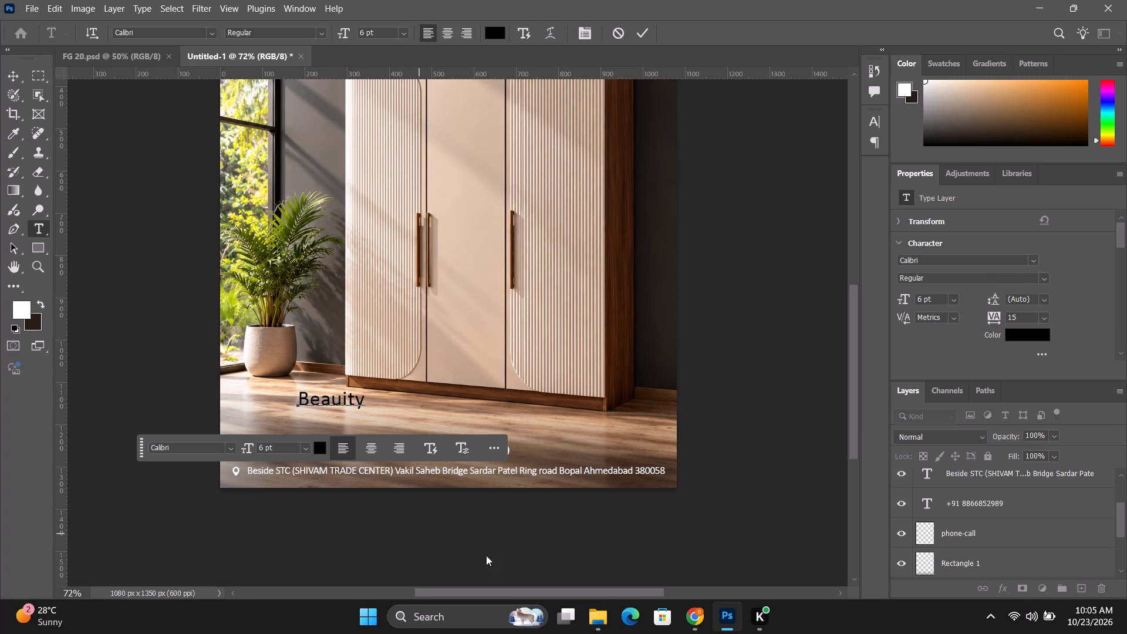
Correct the first word to "Beauty" and write the headline as "Beauty Outside" over "Brilliant Inside", following the Terazzo pin's wording.
left_click(694, 601)
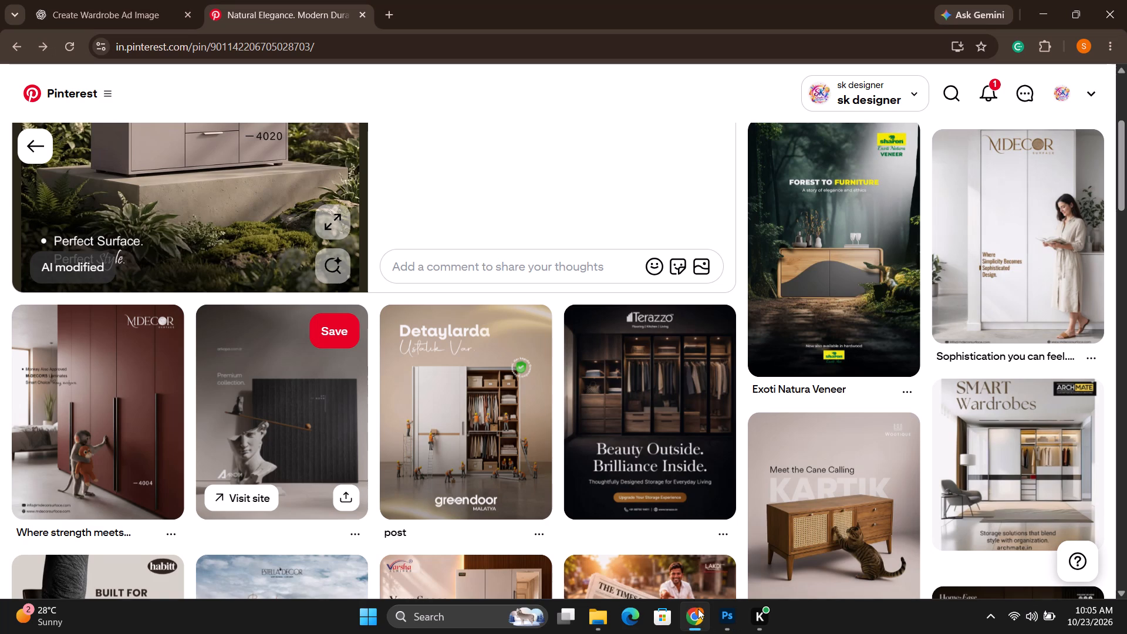
left_click(698, 609)
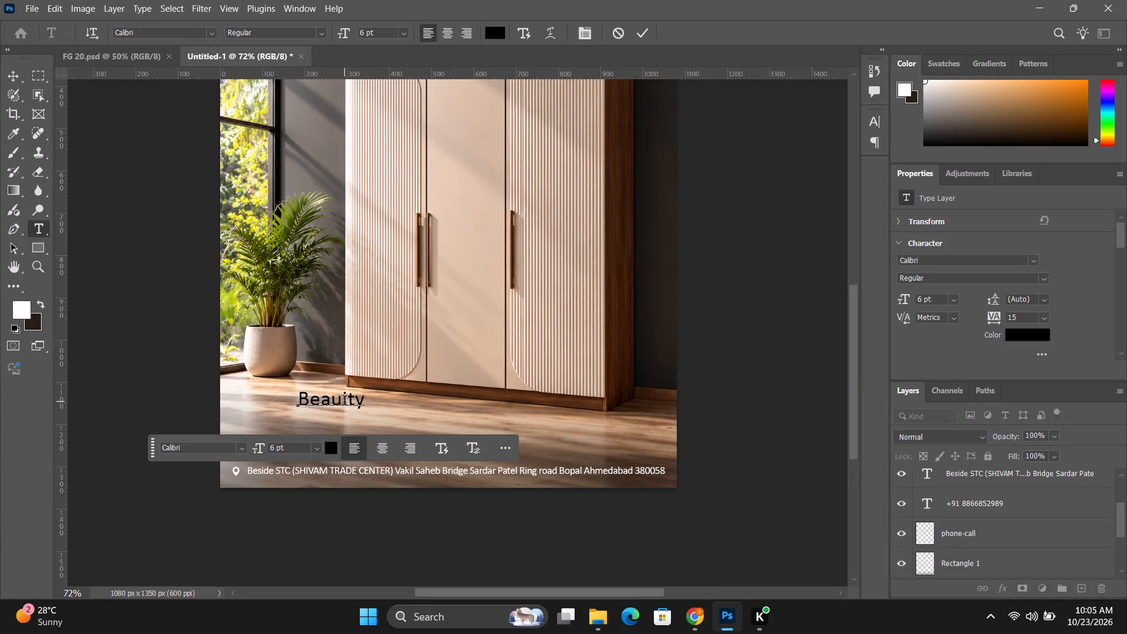
left_click(346, 402)
key("BackSpace")
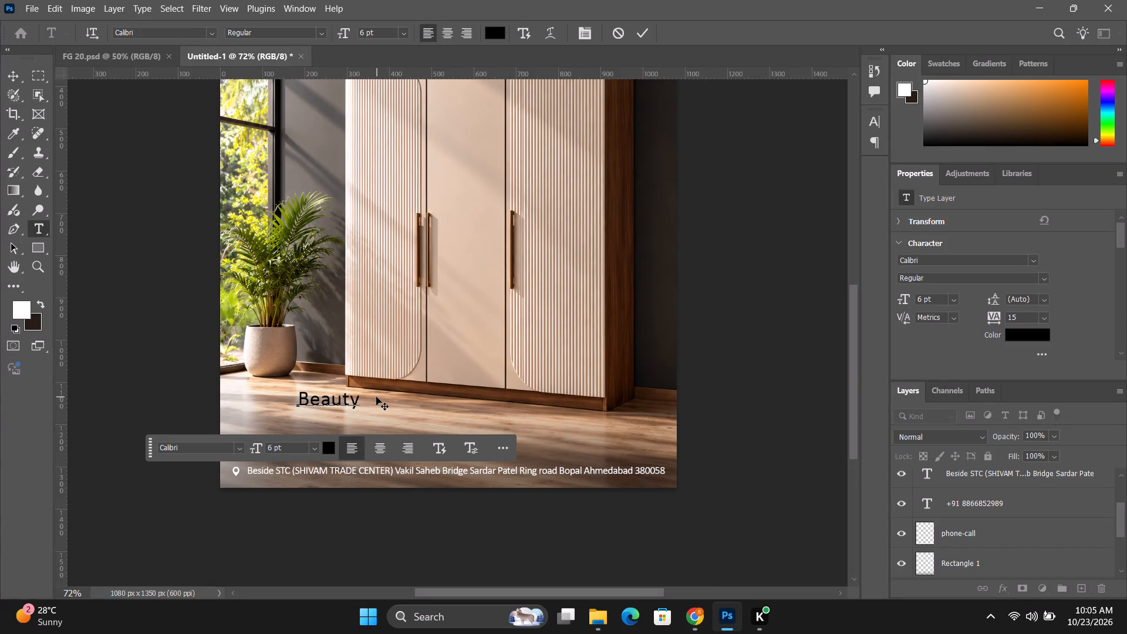
left_click(376, 397)
left_click(362, 397)
key("space")
key("Return")
type("rilliant")
key("space")
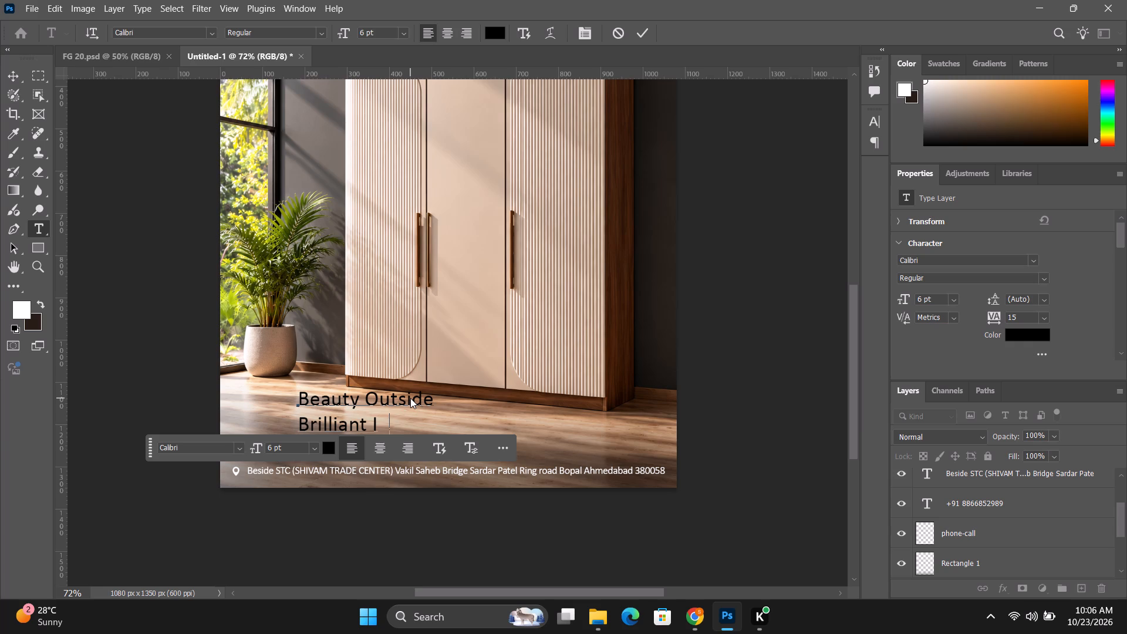
Check the Terazzo pin's wording and change "Brilliant" to "Brilliance" in the headline's second line.
left_click(699, 611)
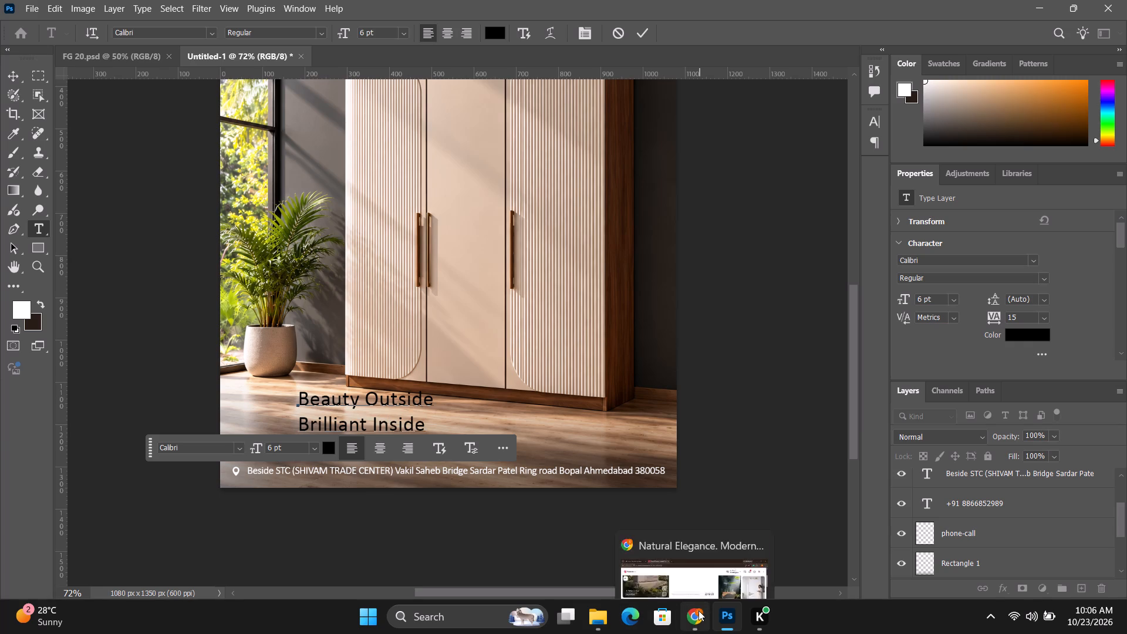
left_click(691, 622)
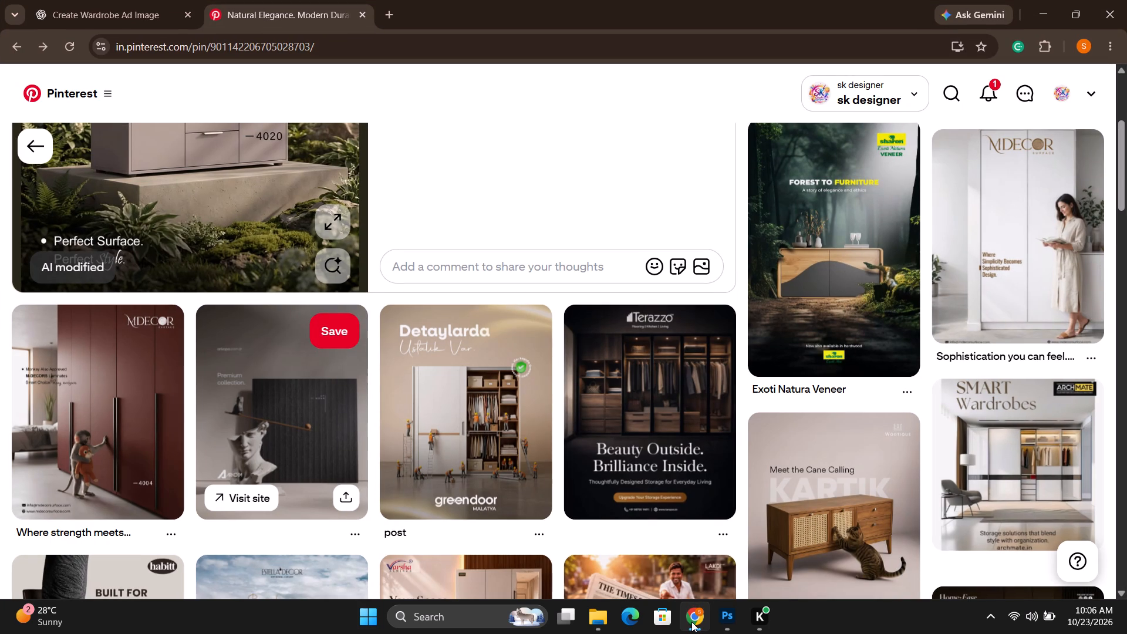
left_click(691, 622)
left_click(691, 622)
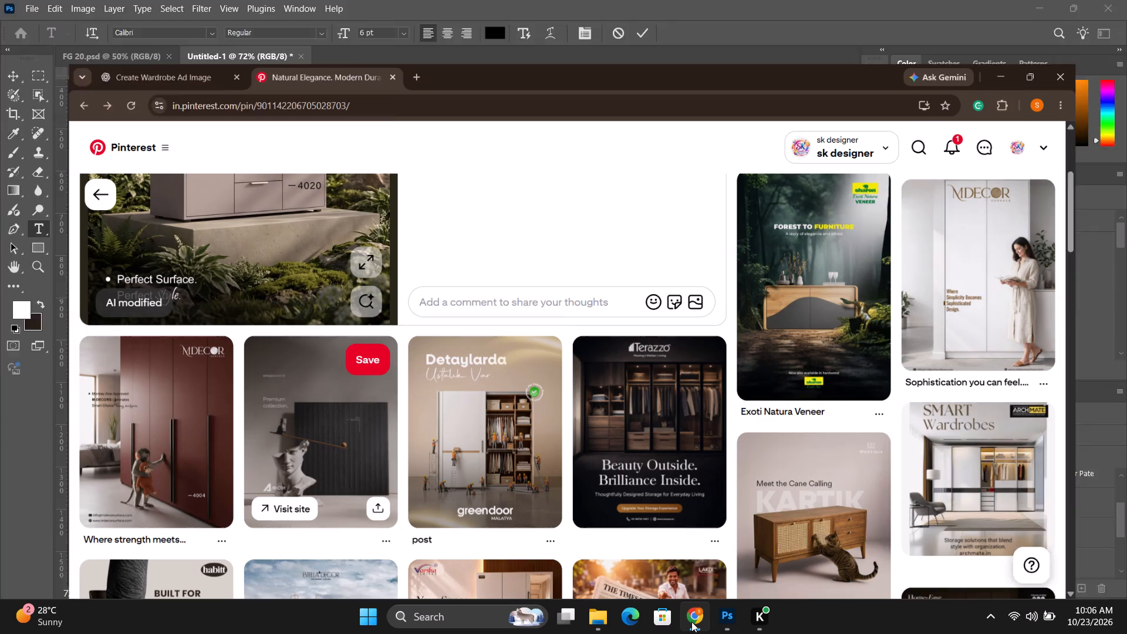
left_click(691, 622)
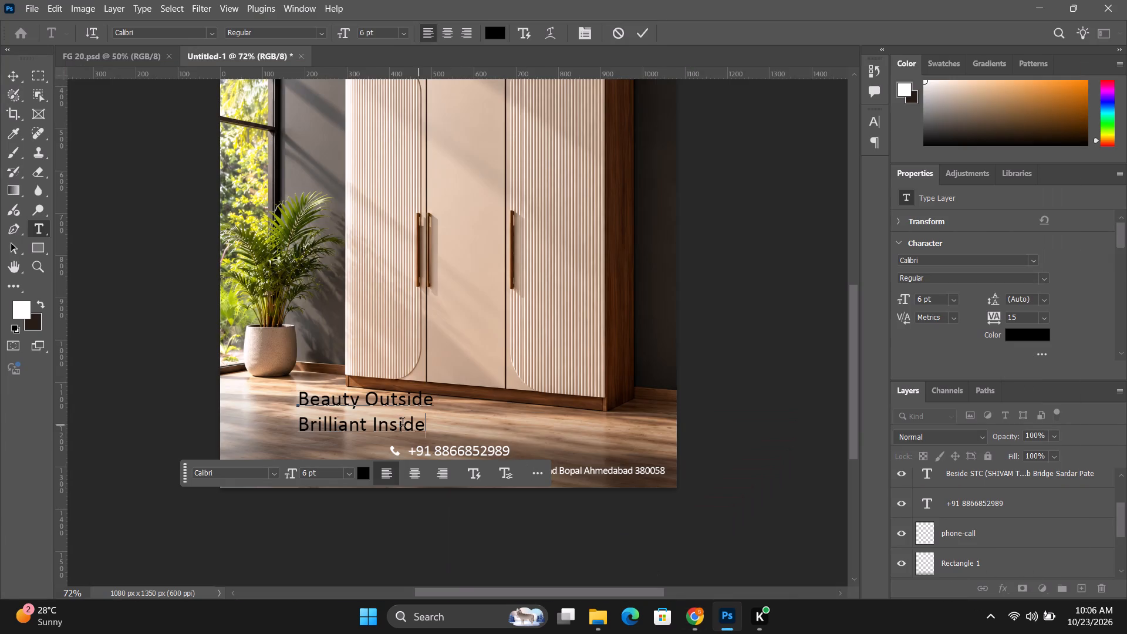
left_click(364, 424)
key("BackSpace")
type("ce")
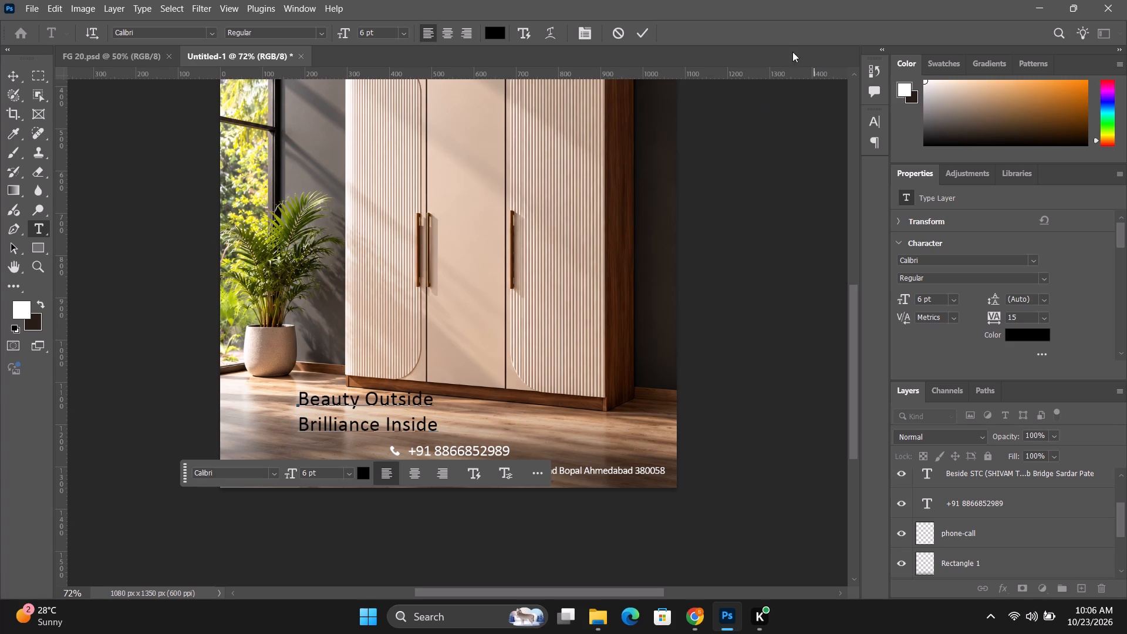
Set the colour of the whole headline text to white.
key("ctrl+a")
left_click(498, 28)
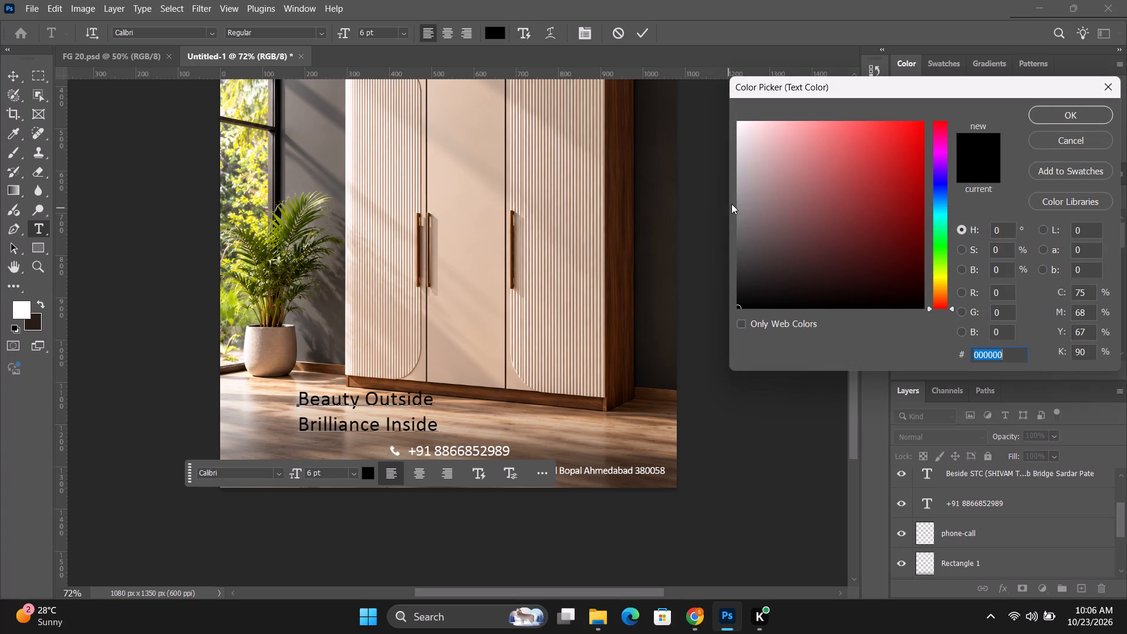
left_click_drag(784, 184, 728, 90)
left_click(1057, 113)
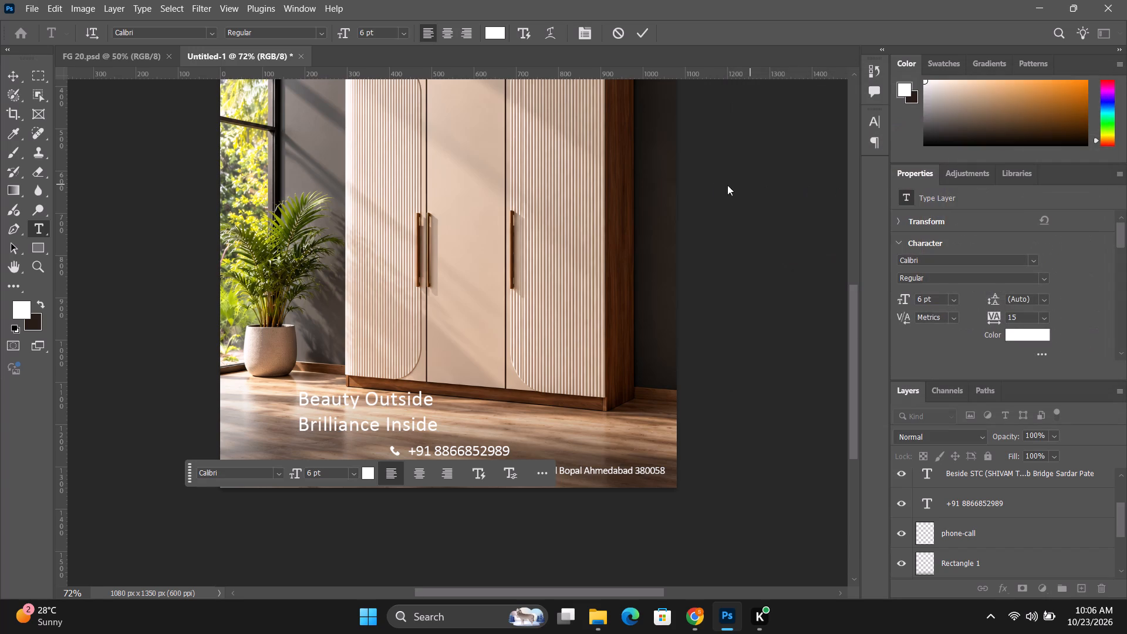
Join the headline into a single line reading "Beauty Outside, Brilliance Inside".
left_click(441, 395)
key("Delete")
type(",")
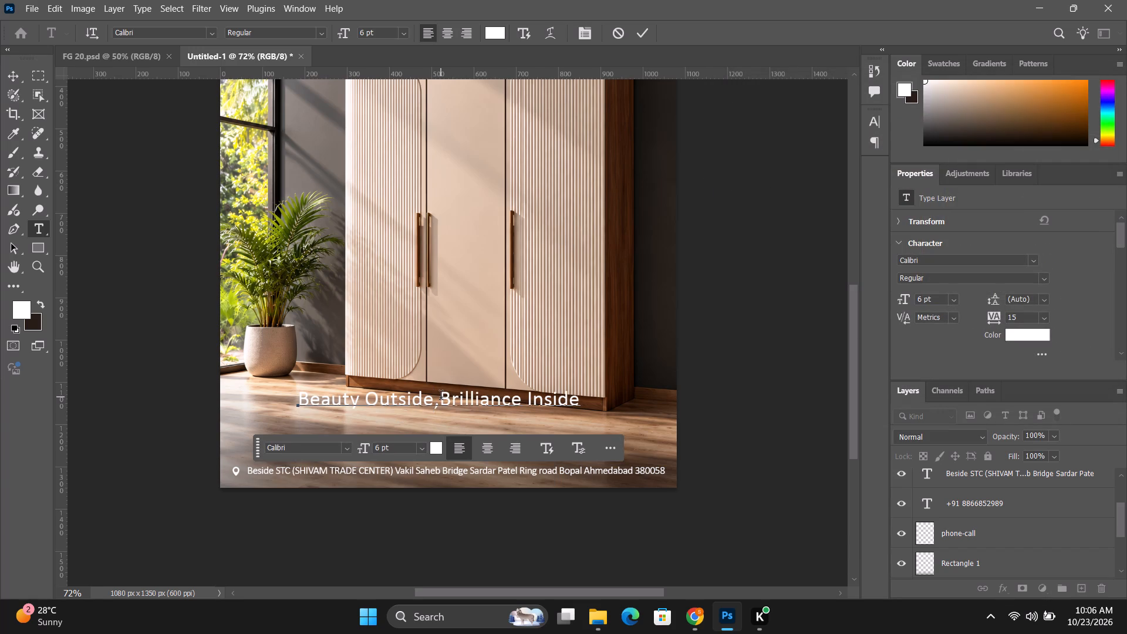
key("space")
left_click(646, 28)
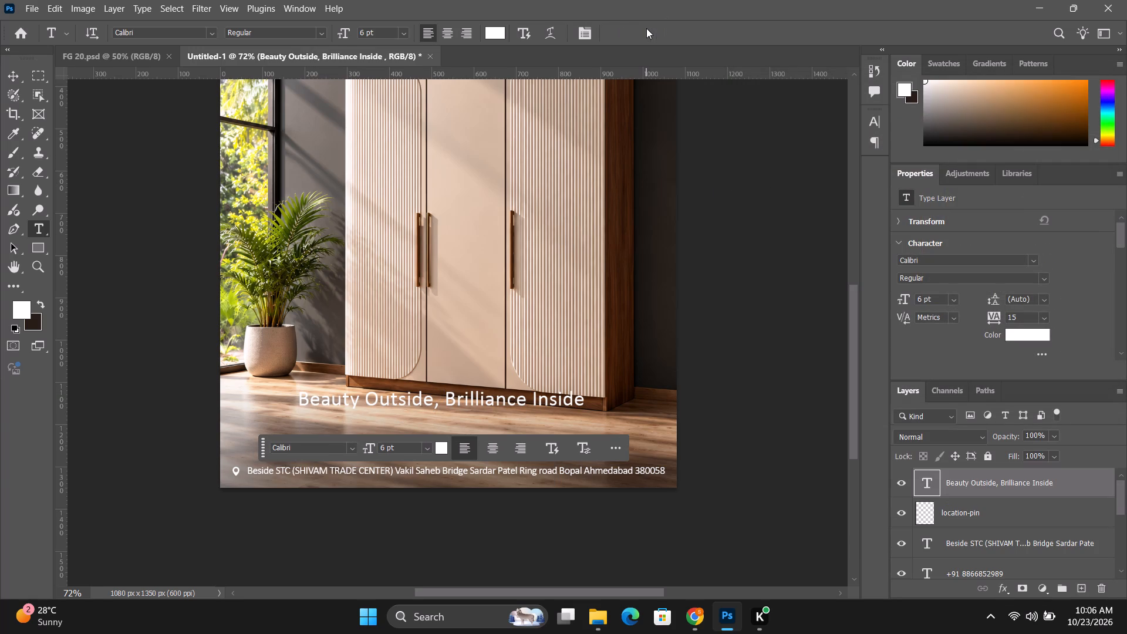
Move the headline about 16 px right and 40 px down, centred on the canvas between the wardrobe base and phone number.
key("ctrl+0")
key("v")
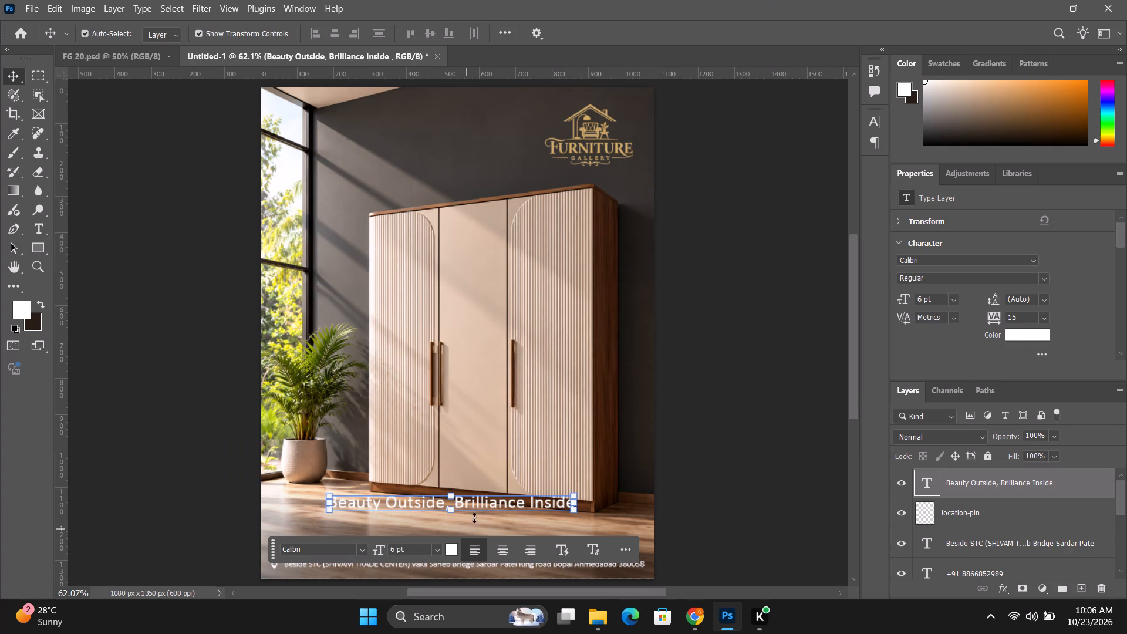
left_click_drag(497, 500, 502, 521)
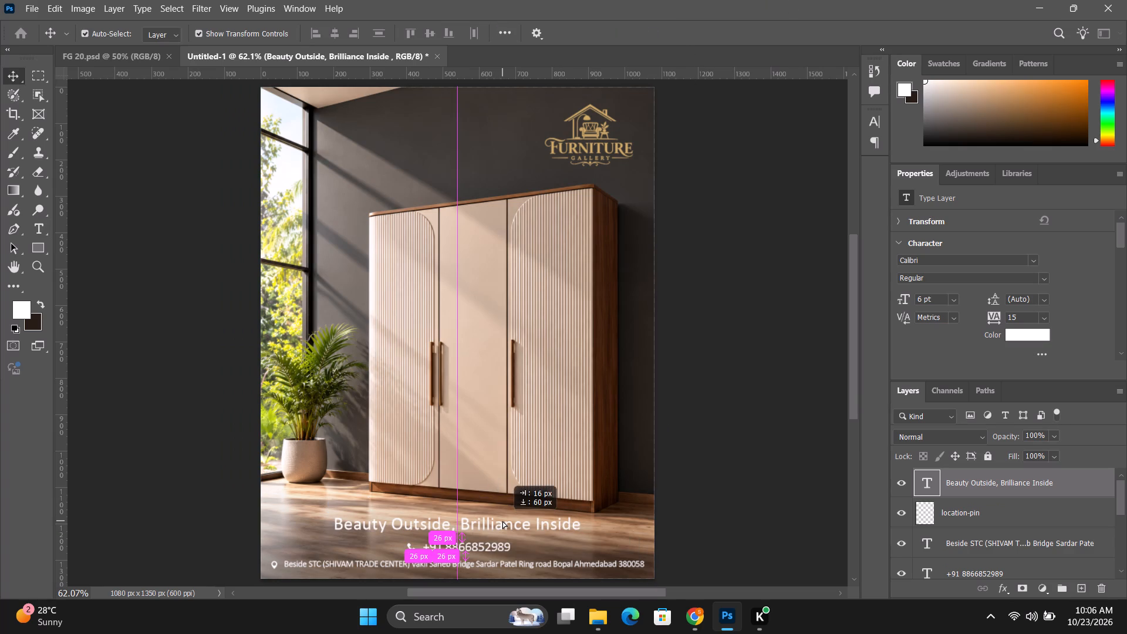
left_click_drag(502, 521, 471, 390)
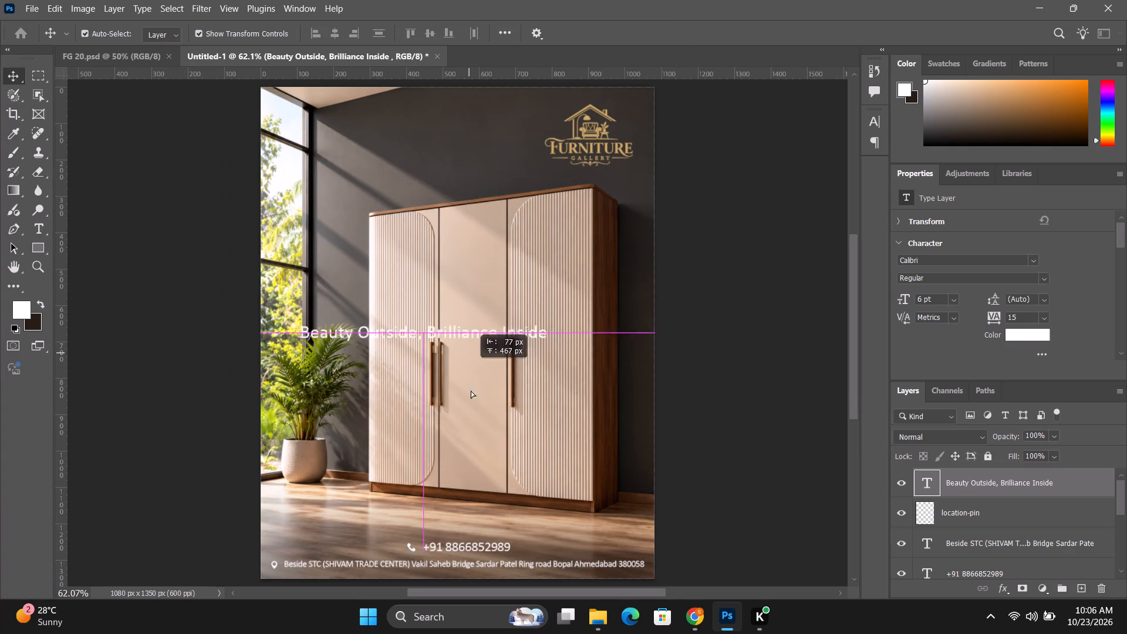
left_click_drag(471, 390, 500, 517)
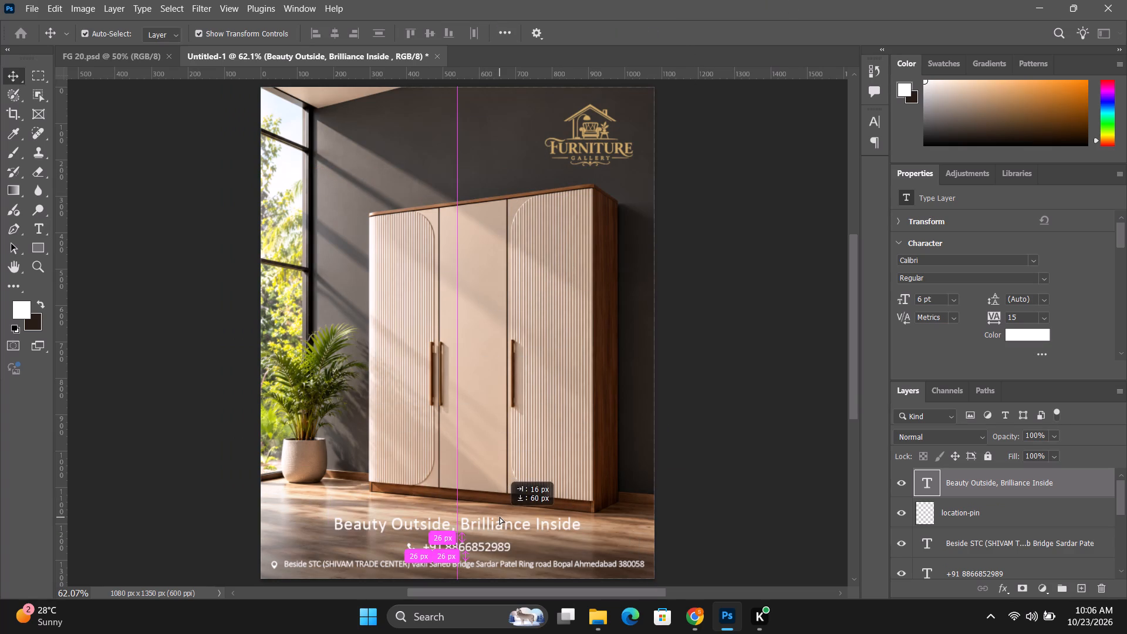
left_click_drag(500, 517, 500, 515)
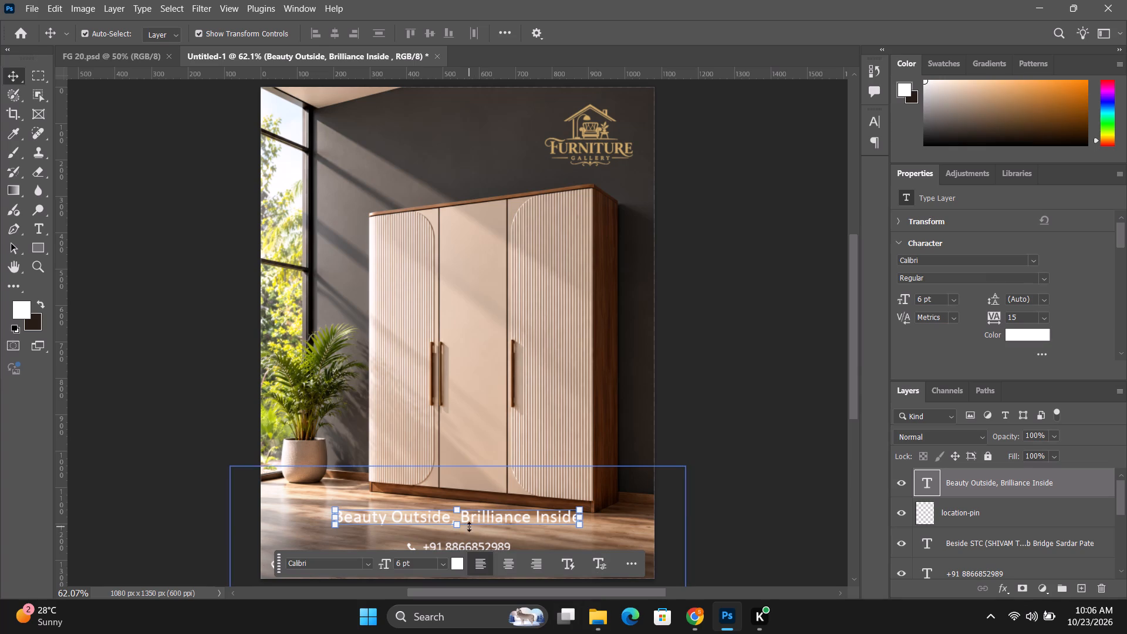
left_click(765, 457)
scroll(735, 455, "down", 3, "alt")
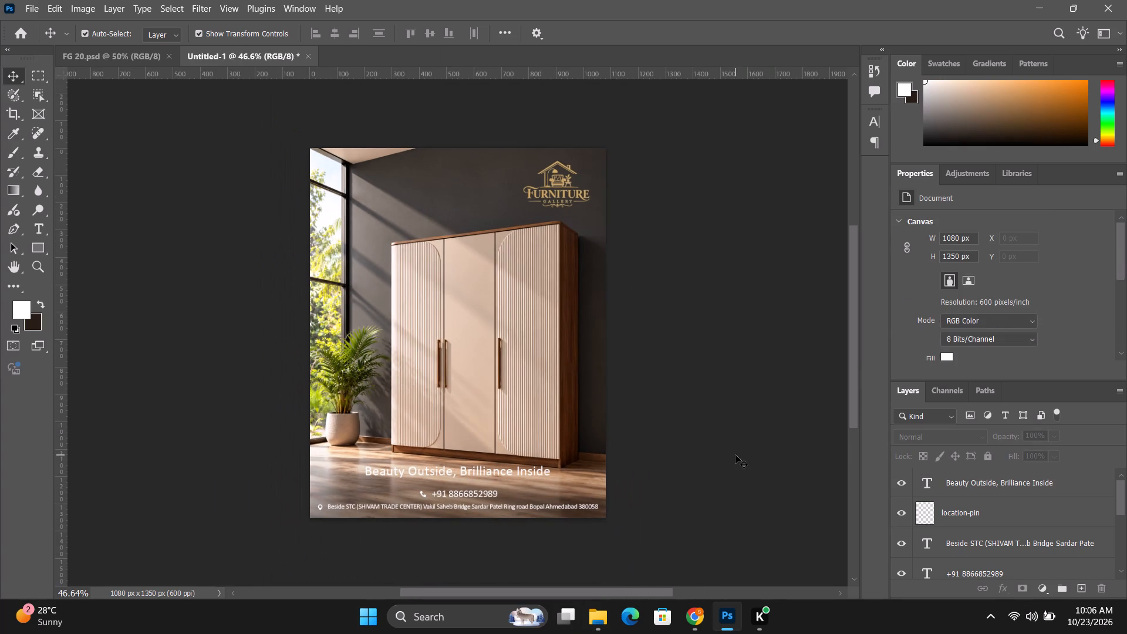
left_click(692, 613)
left_click(143, 1)
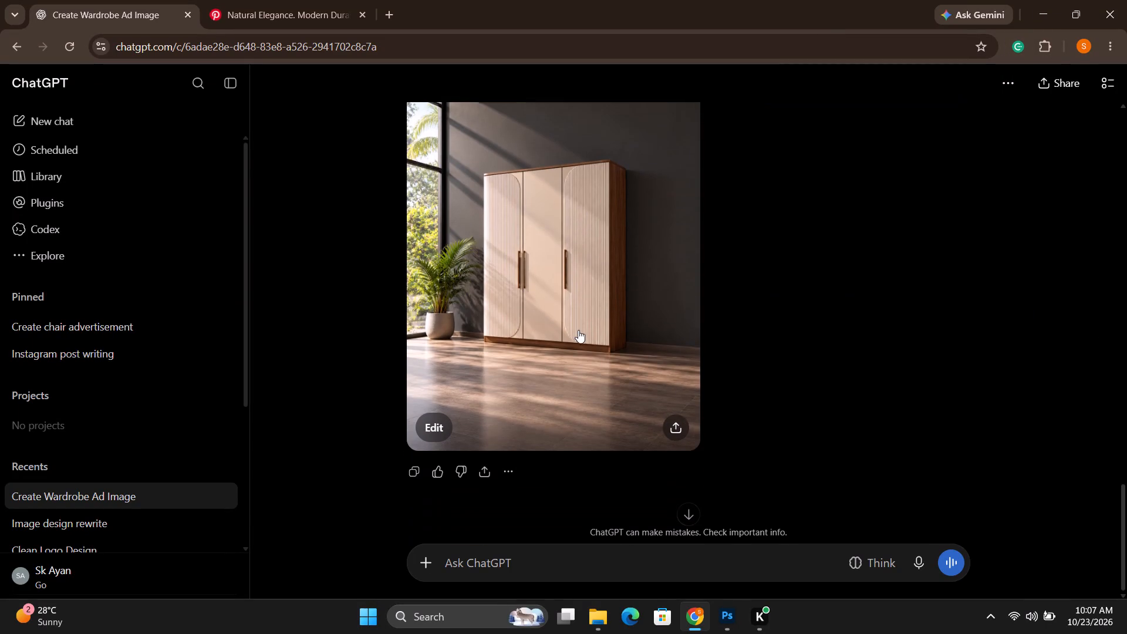
right_click(579, 314)
left_click(663, 377)
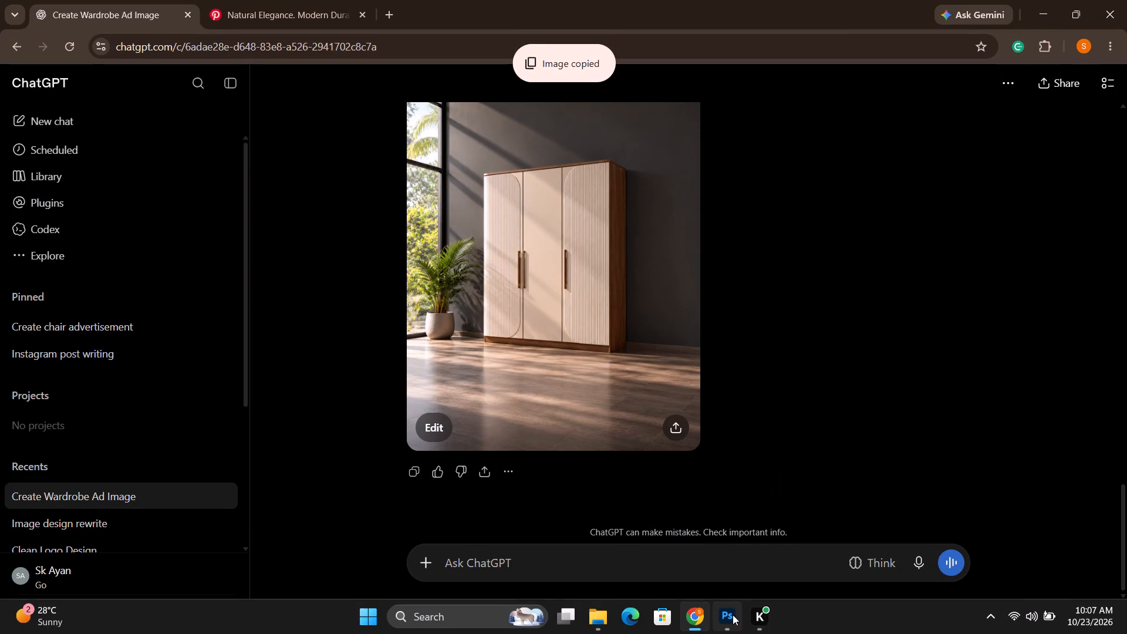
left_click(733, 615)
left_click(551, 345)
key("ctrl+v")
key("ctrl+t")
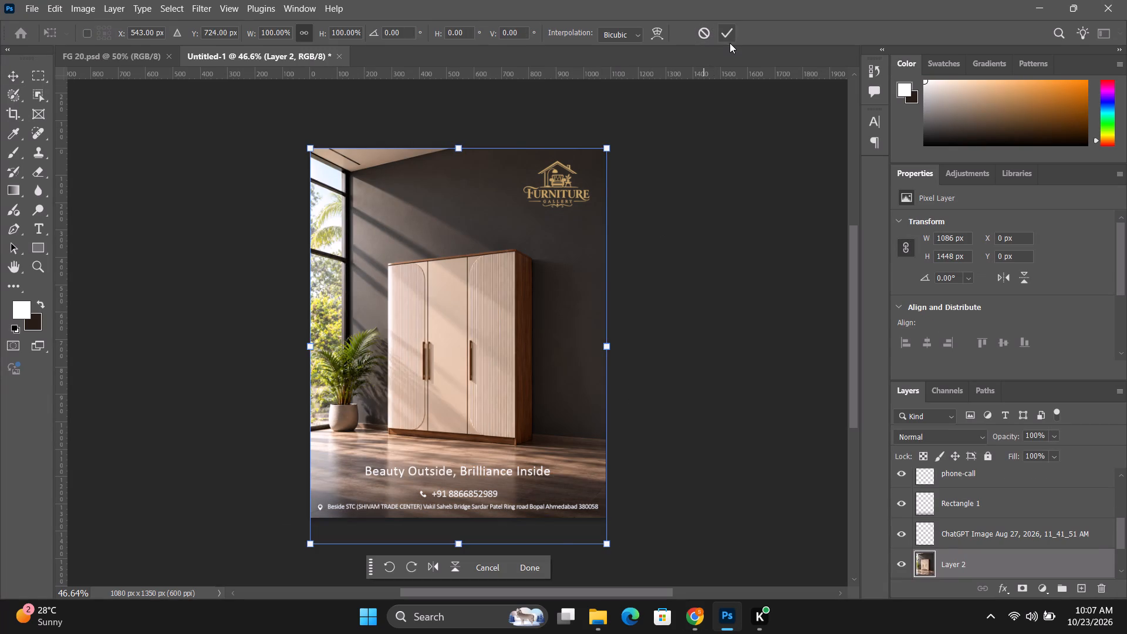
left_click(730, 43)
left_click(728, 36)
Move the headline slightly up, away from the phone number and closer to the wardrobe base.
scroll(492, 473, "up", 2, "alt")
left_click_drag(492, 473, 492, 466)
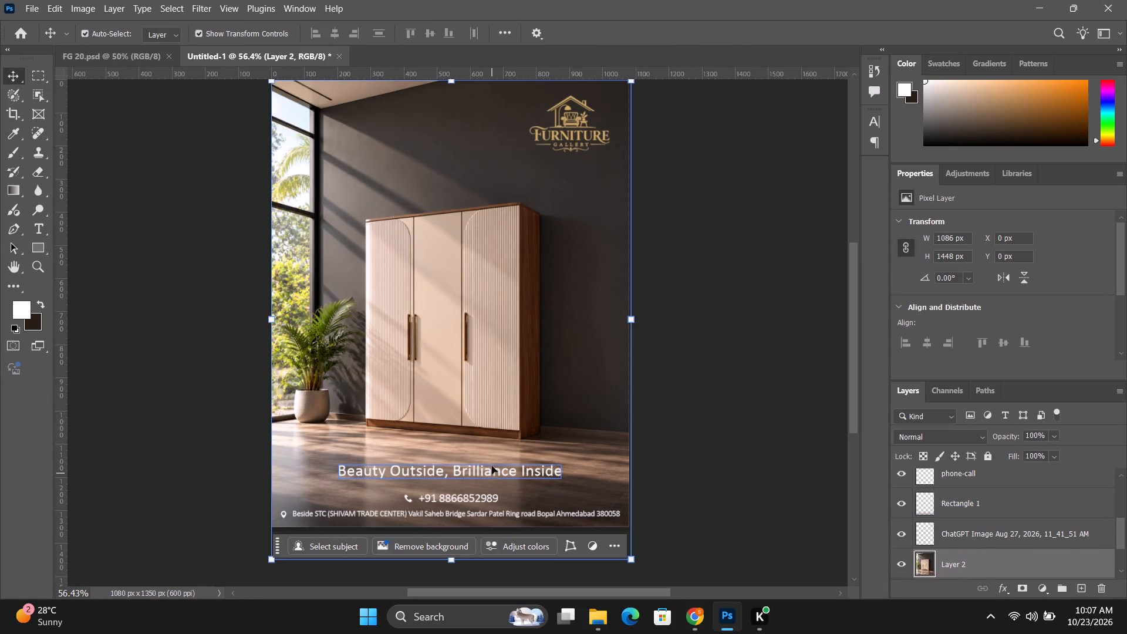
left_click_drag(492, 466, 492, 463)
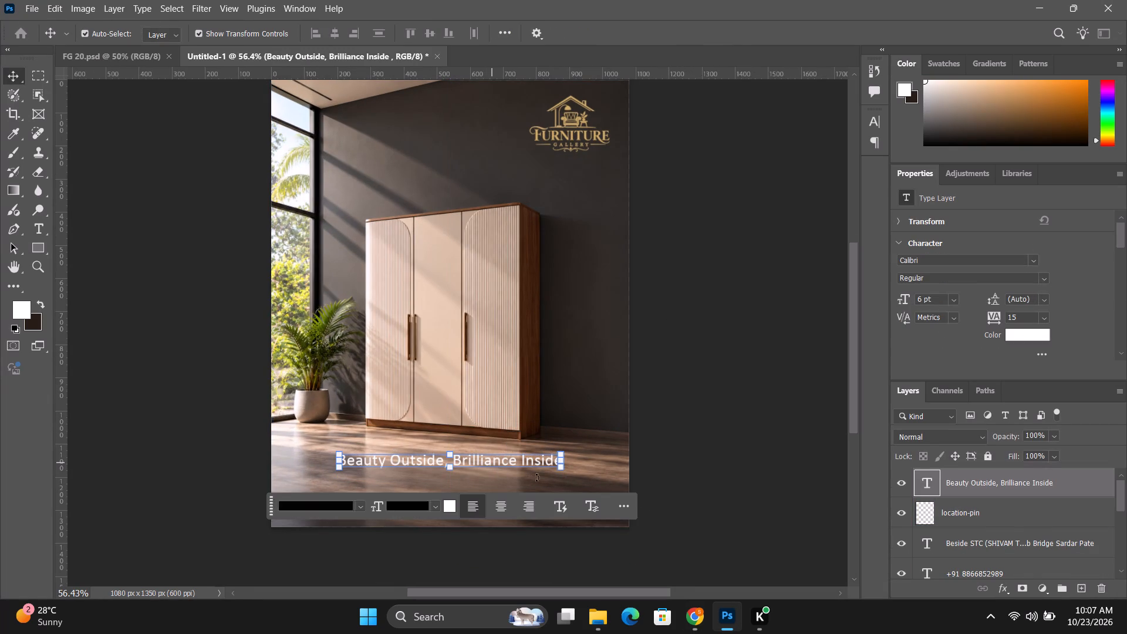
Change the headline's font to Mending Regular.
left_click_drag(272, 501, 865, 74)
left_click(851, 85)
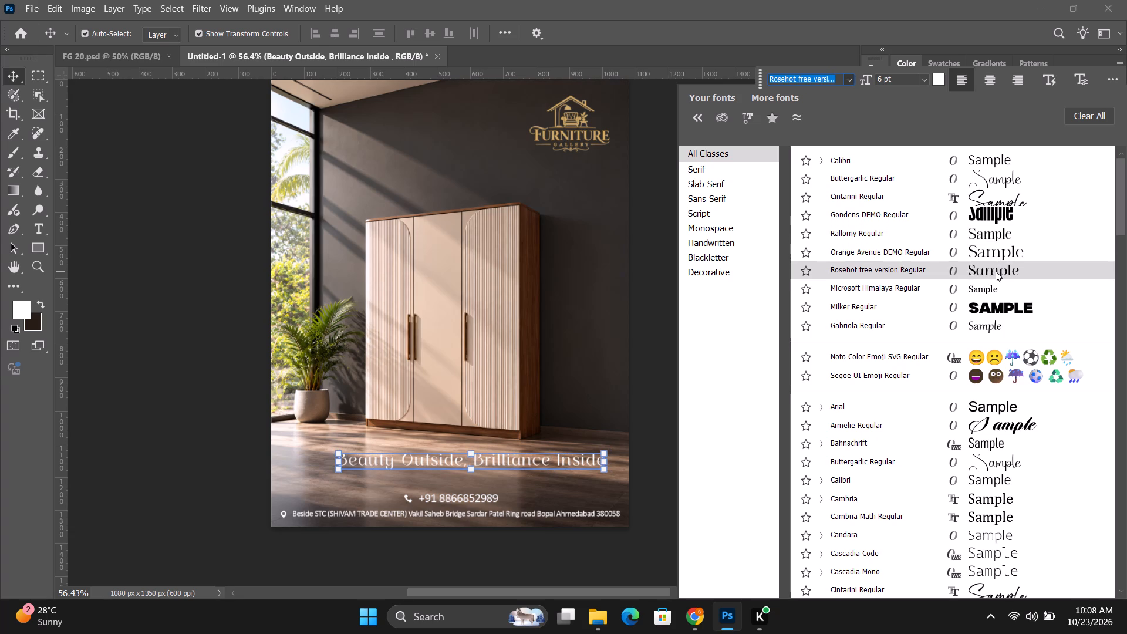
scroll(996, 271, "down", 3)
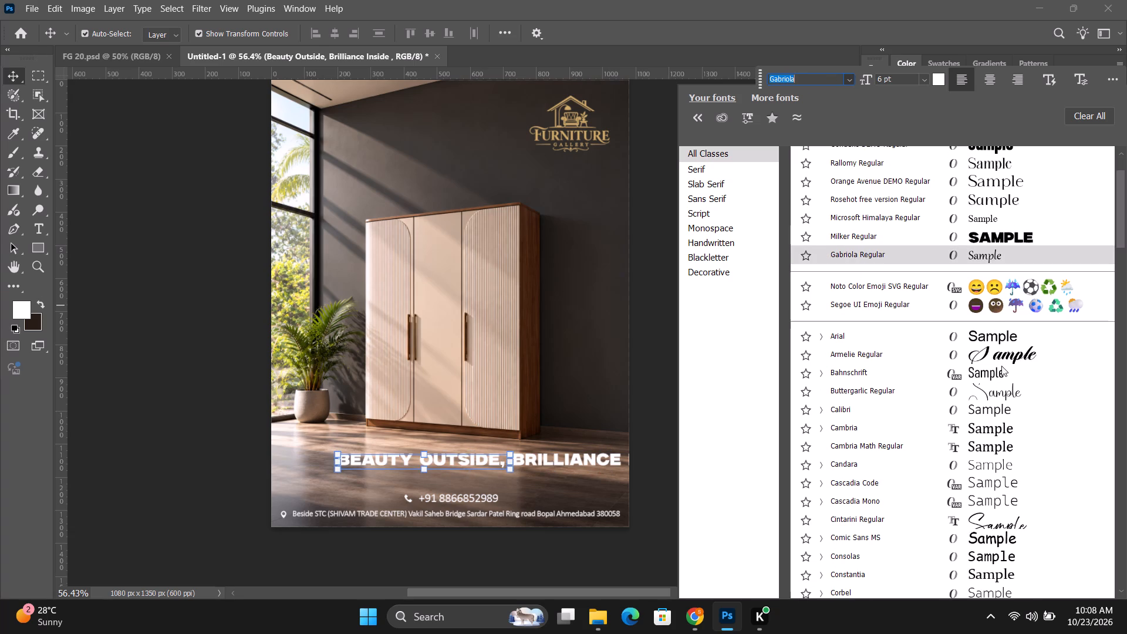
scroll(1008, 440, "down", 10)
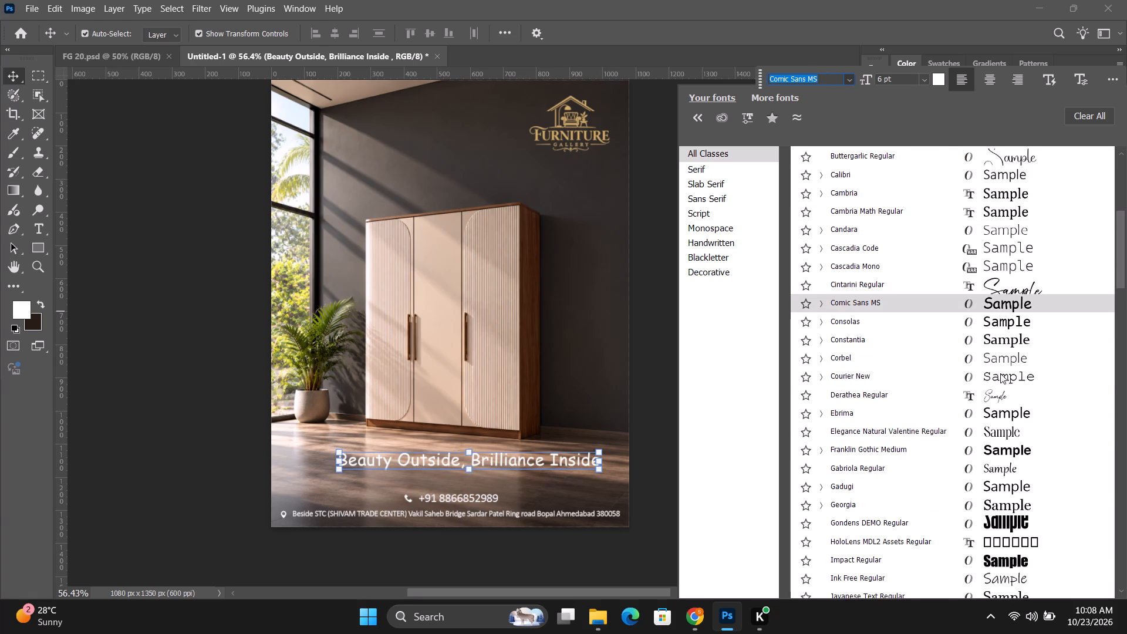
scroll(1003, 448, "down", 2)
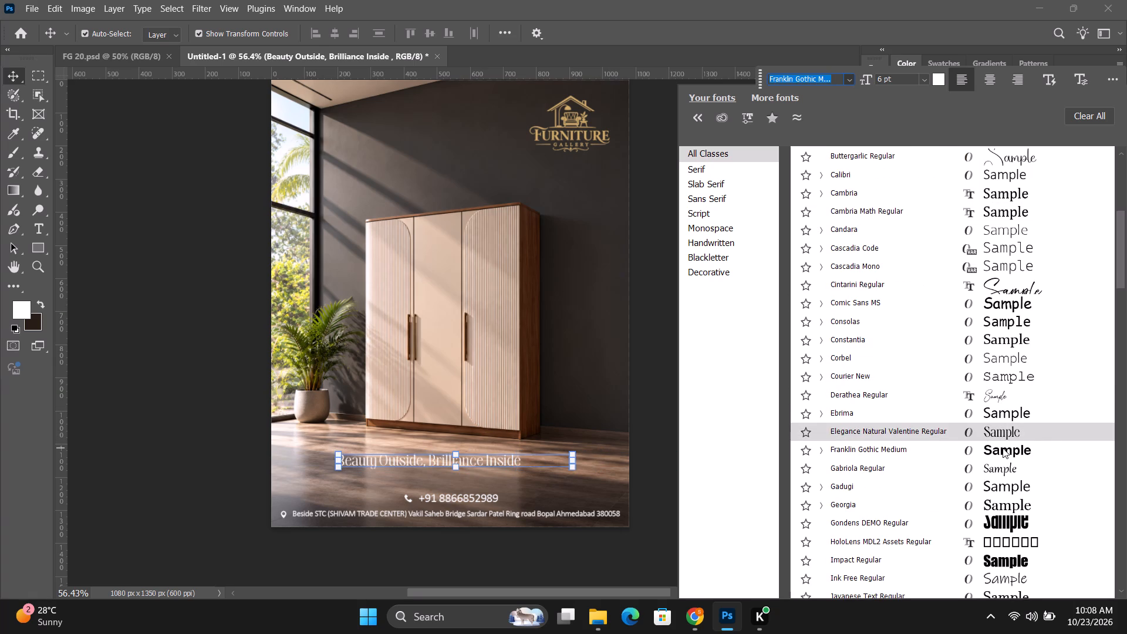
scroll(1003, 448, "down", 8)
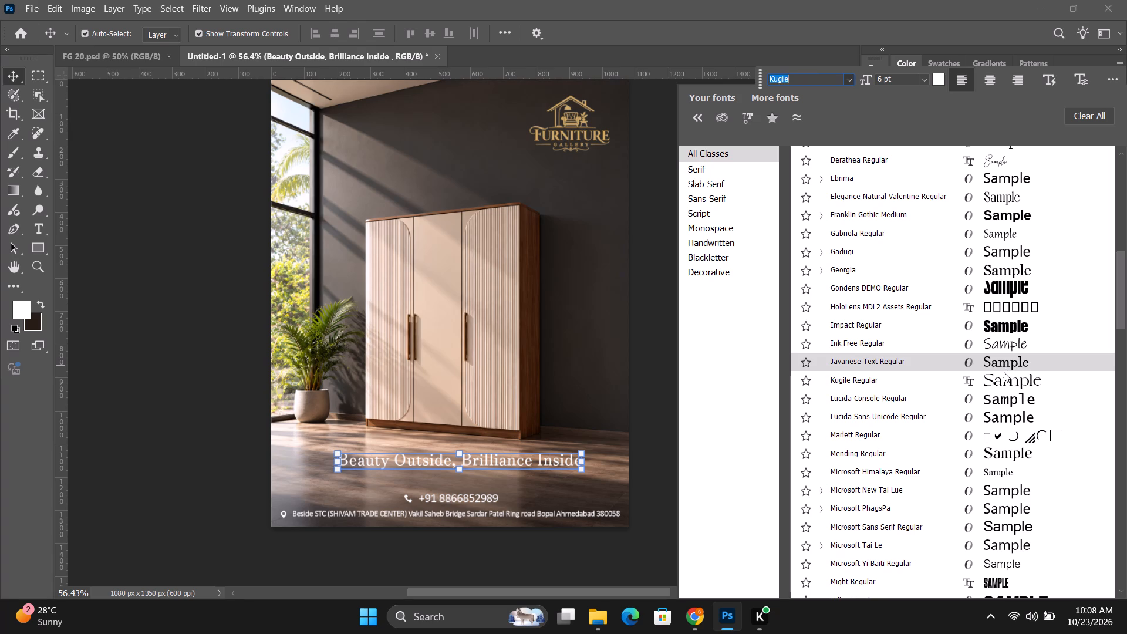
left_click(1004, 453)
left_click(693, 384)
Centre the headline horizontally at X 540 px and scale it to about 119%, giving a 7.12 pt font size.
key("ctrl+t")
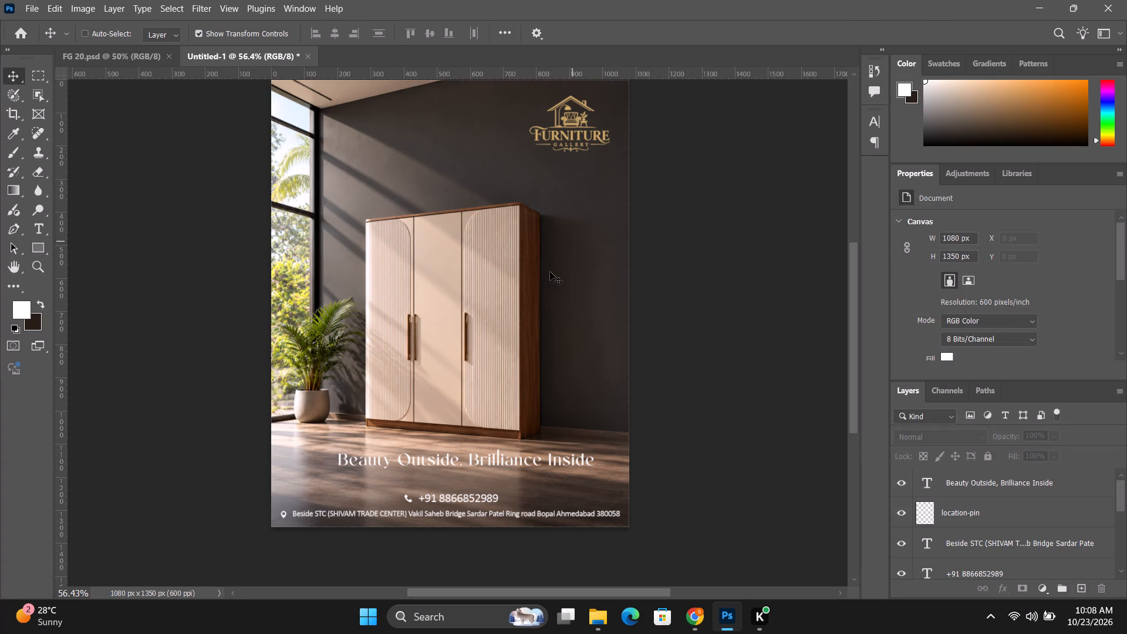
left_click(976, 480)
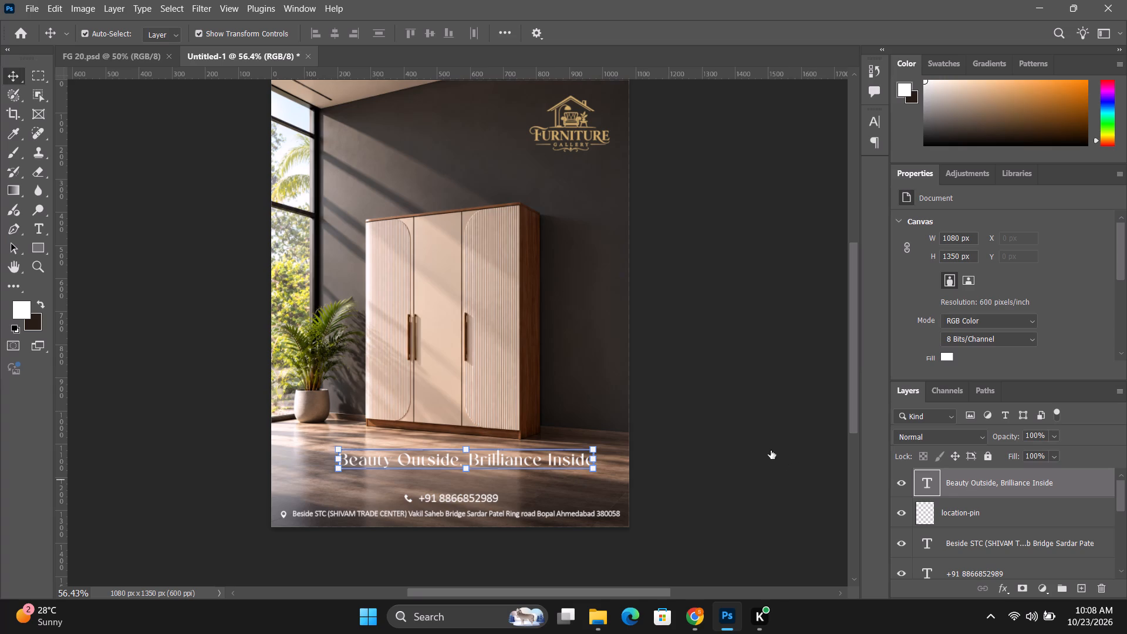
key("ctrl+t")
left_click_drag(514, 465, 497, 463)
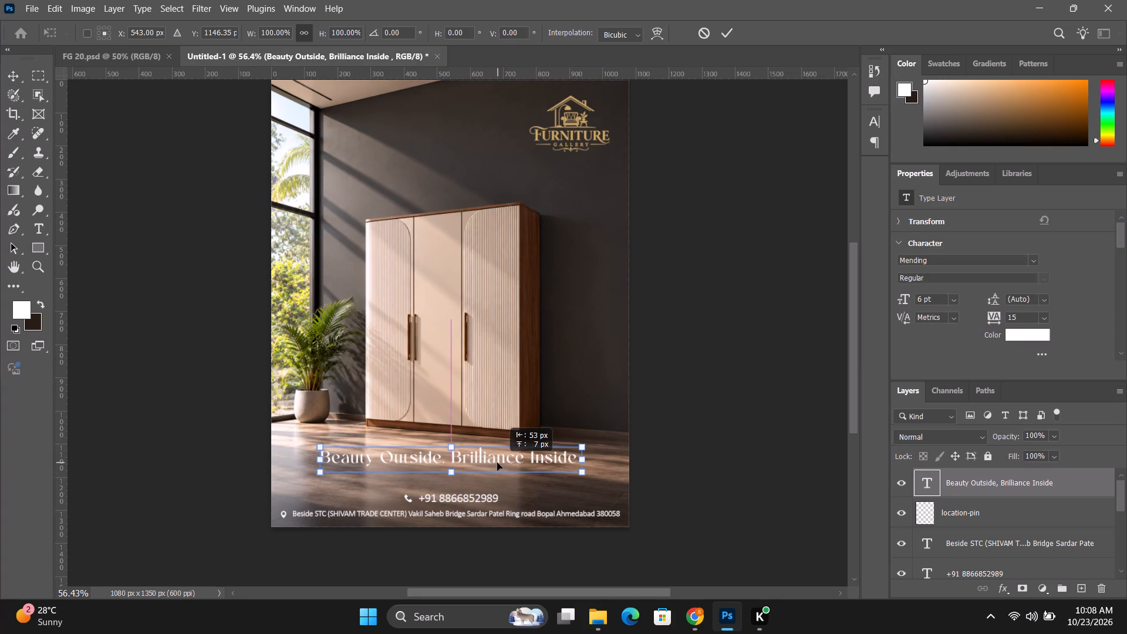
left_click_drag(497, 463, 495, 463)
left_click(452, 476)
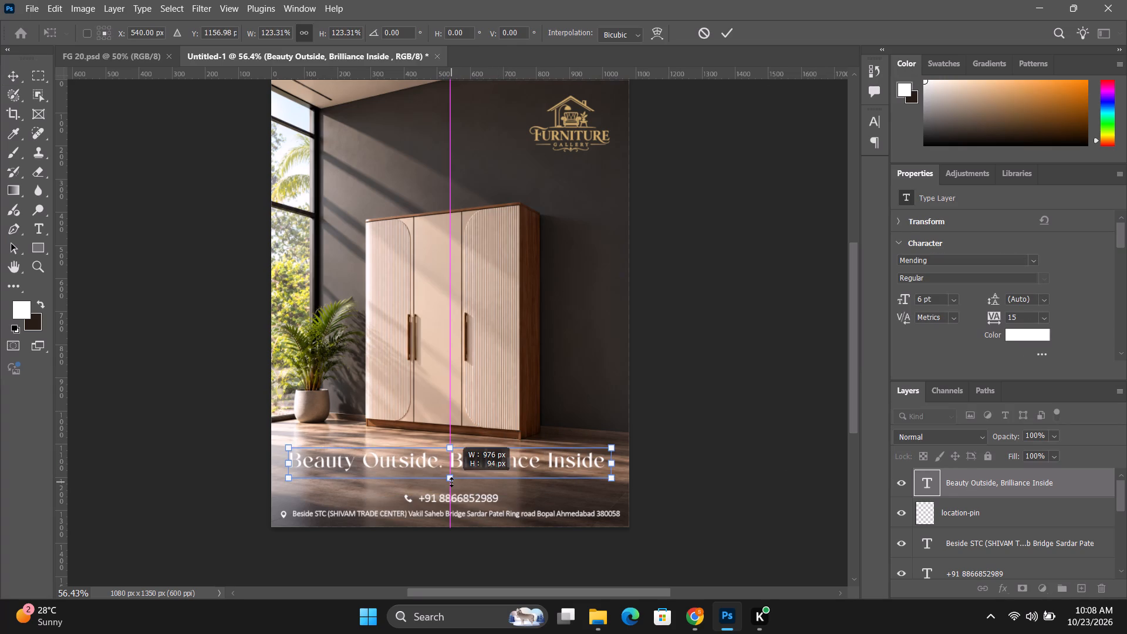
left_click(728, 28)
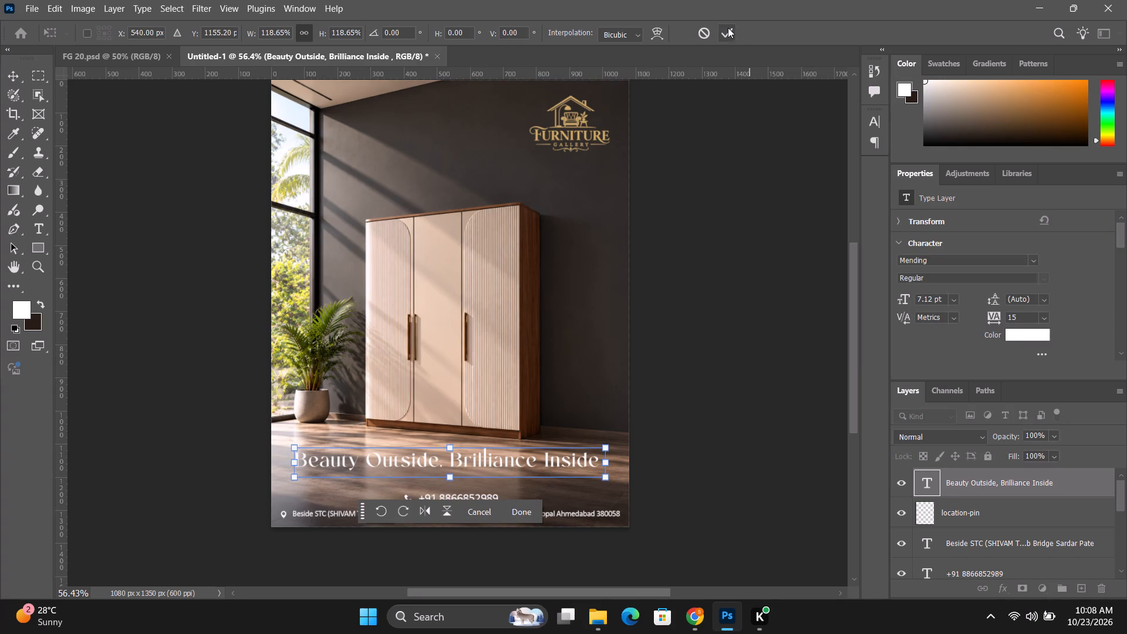
Add a drop shadow to the headline with its opacity set to 48%.
left_click(1008, 591)
left_click(1017, 584)
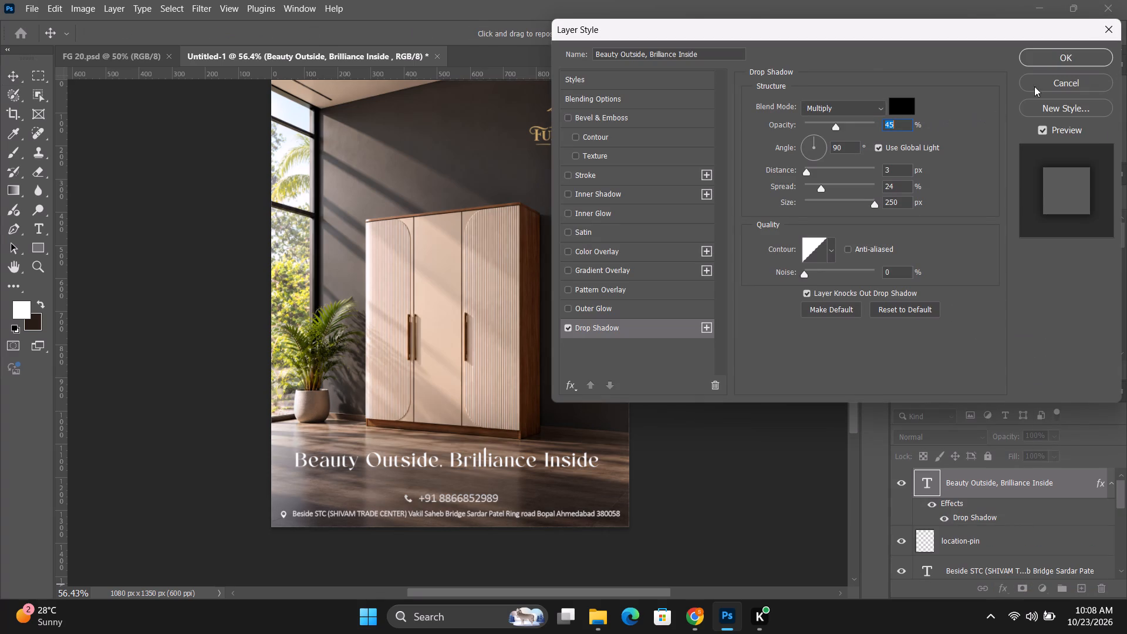
left_click_drag(832, 126, 858, 124)
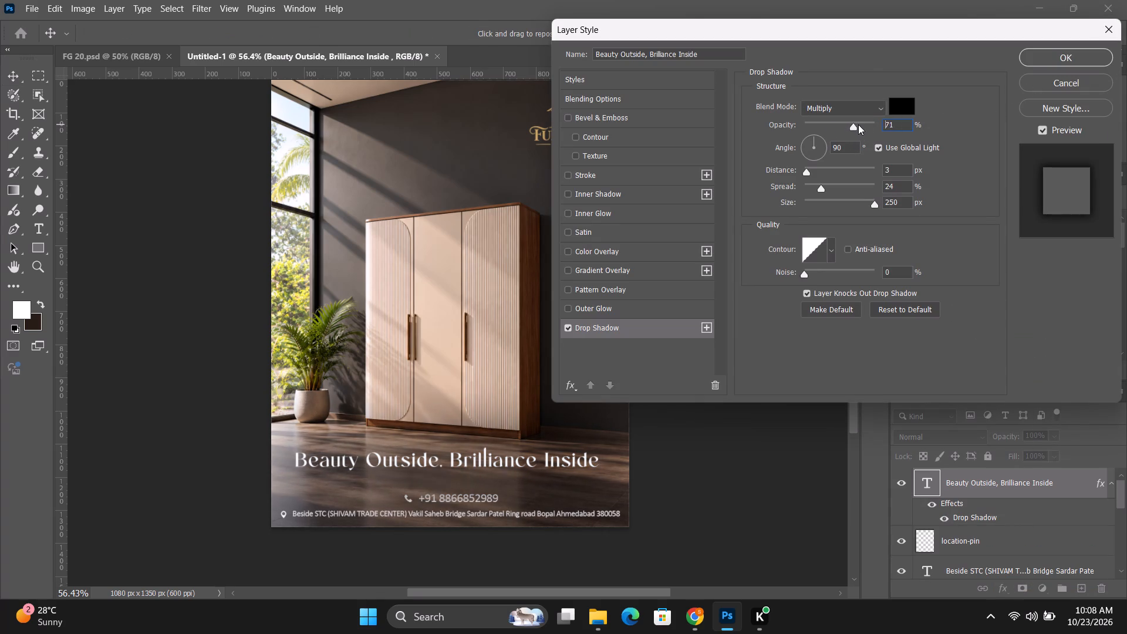
left_click_drag(858, 124, 842, 125)
left_click_drag(842, 125, 838, 127)
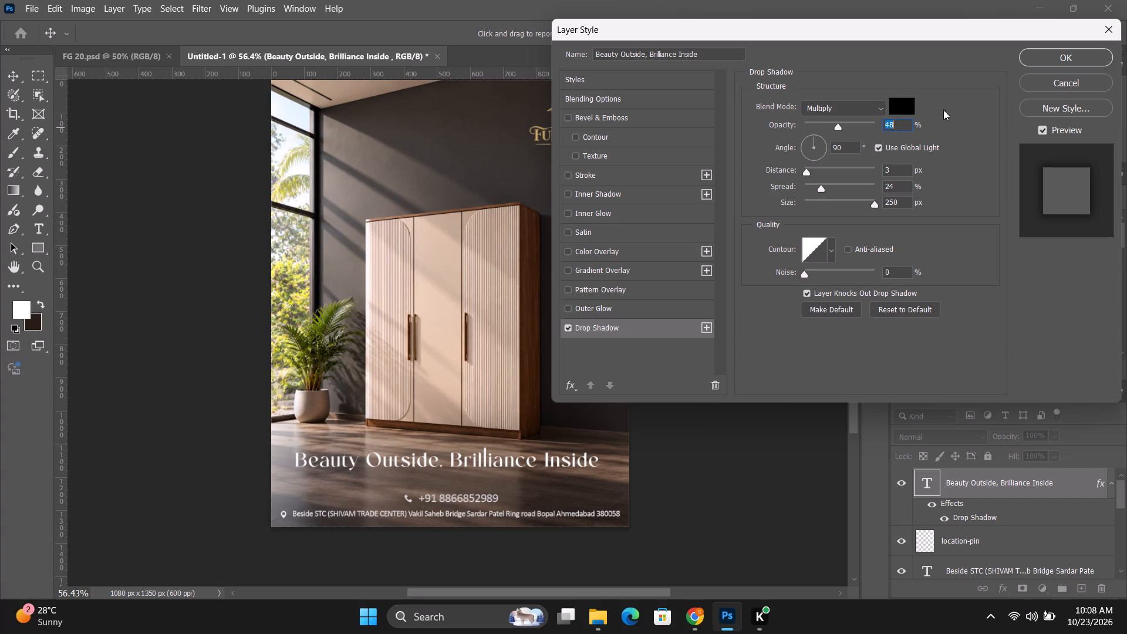
left_click(1067, 56)
left_click(723, 432)
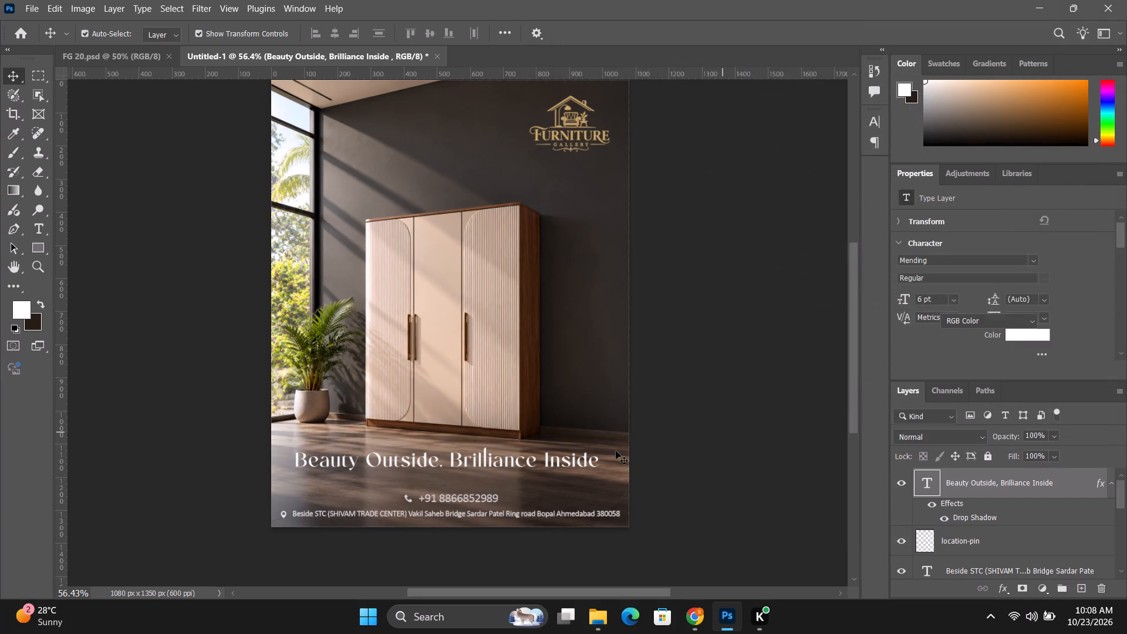
Compare installed fonts on the headline and change its font to Retro Floral Regular.
left_click(527, 454)
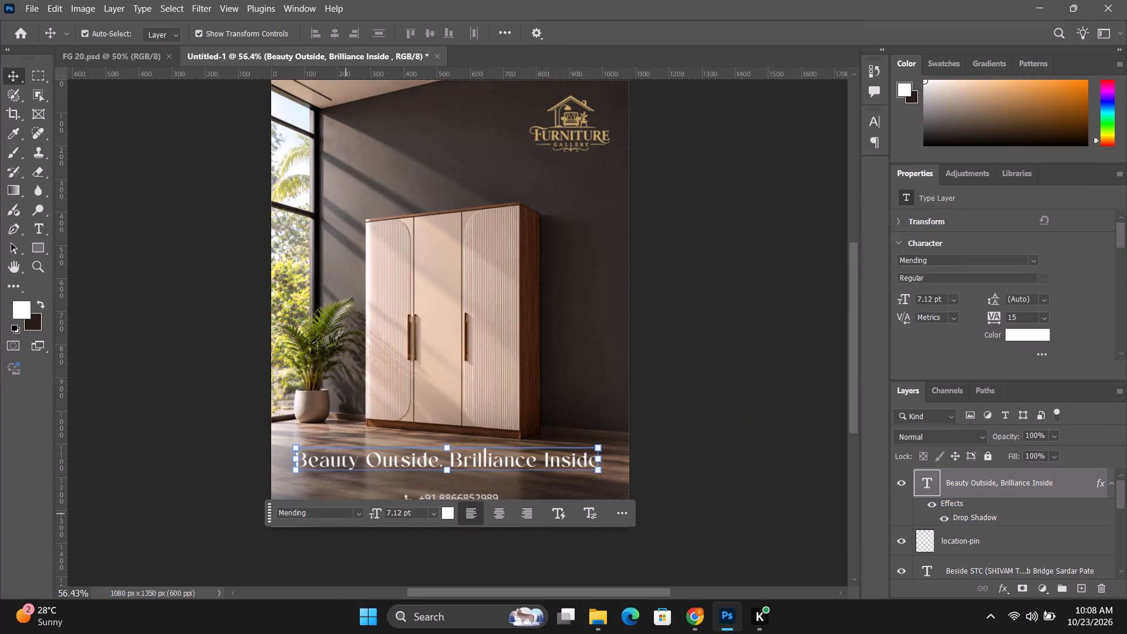
left_click_drag(269, 516, 763, 123)
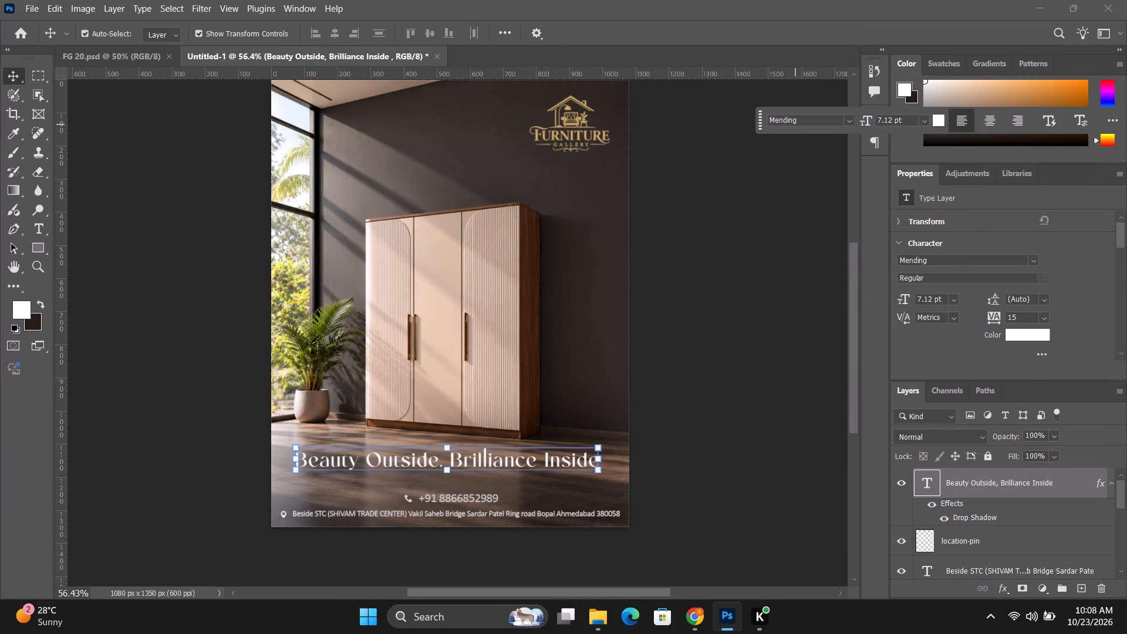
left_click(852, 120)
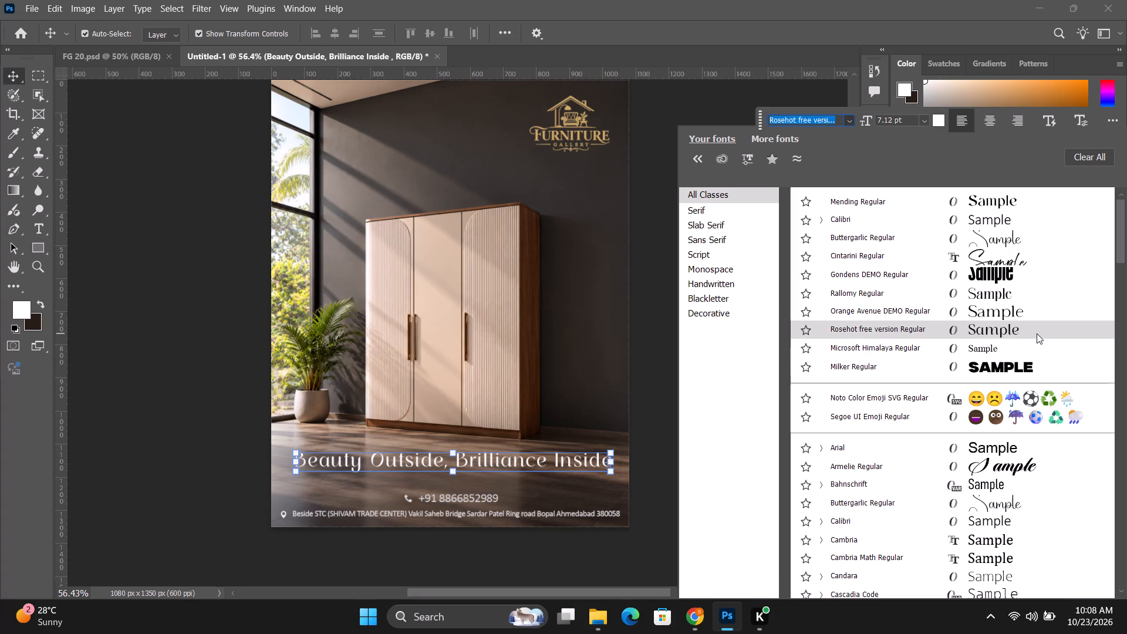
scroll(882, 413, "down", 11)
scroll(1040, 426, "down", 12)
scroll(1039, 427, "down", 12)
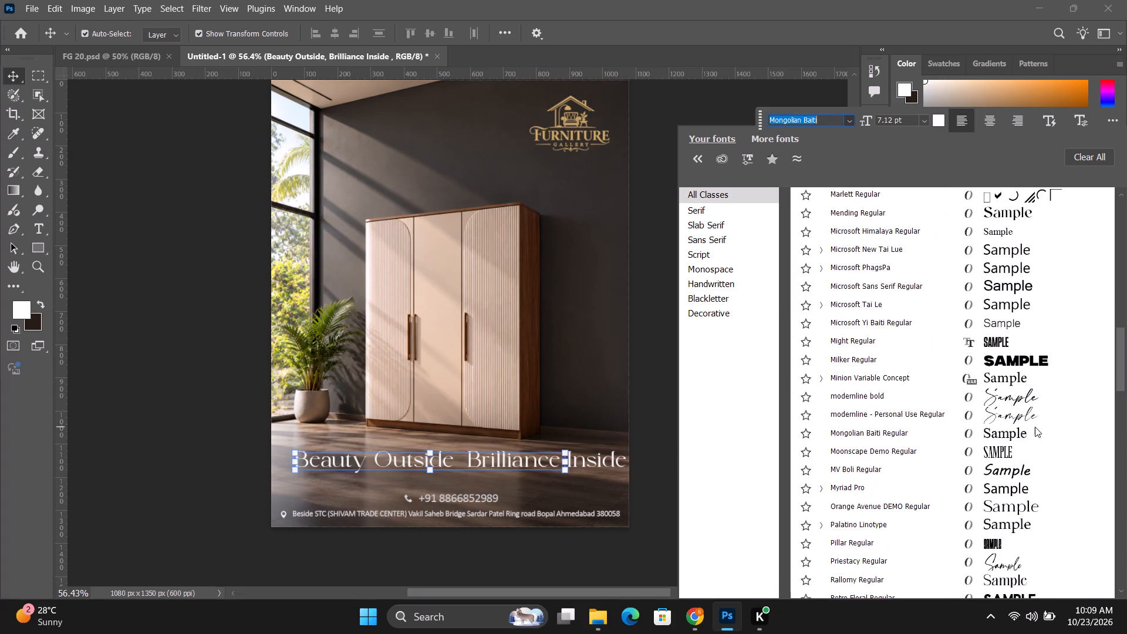
scroll(1034, 427, "down", 11)
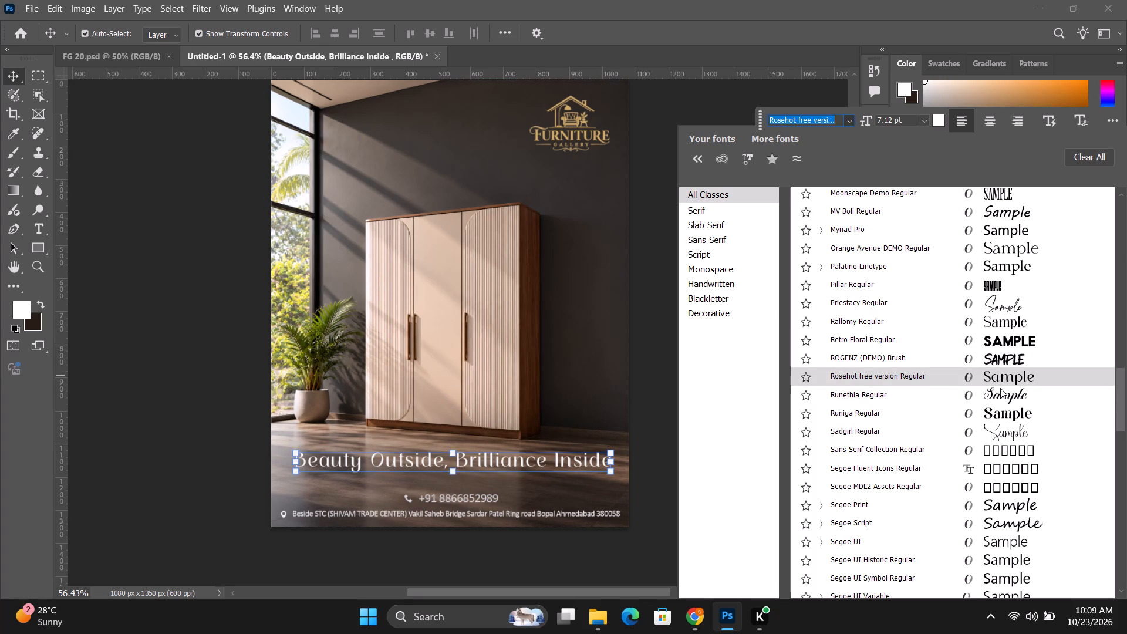
scroll(1004, 435, "down", 3)
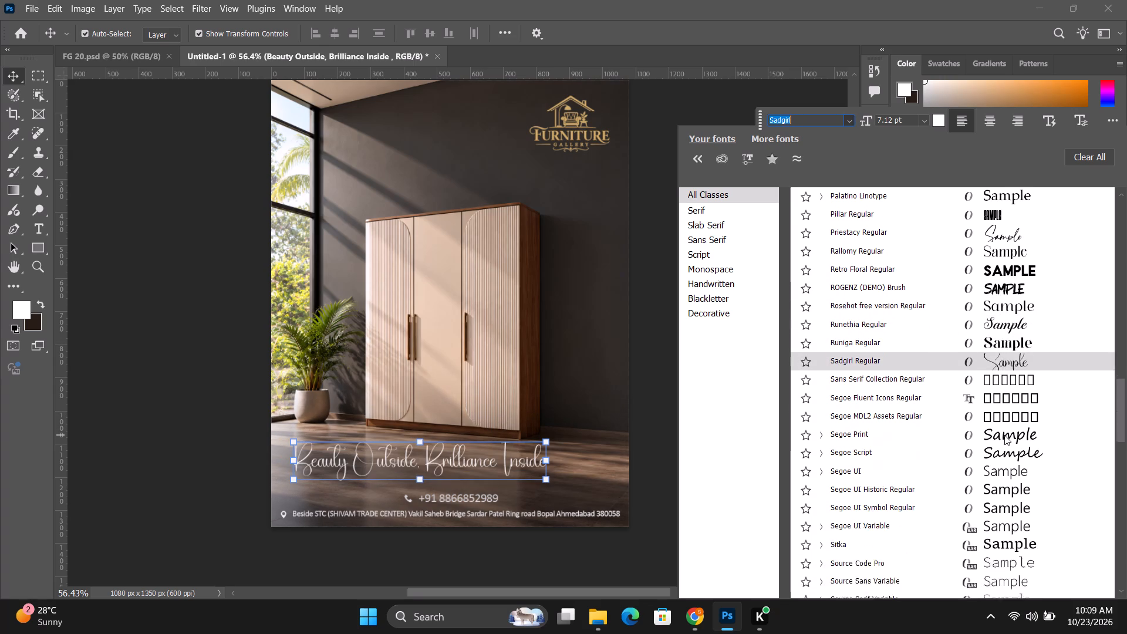
scroll(1004, 435, "down", 8)
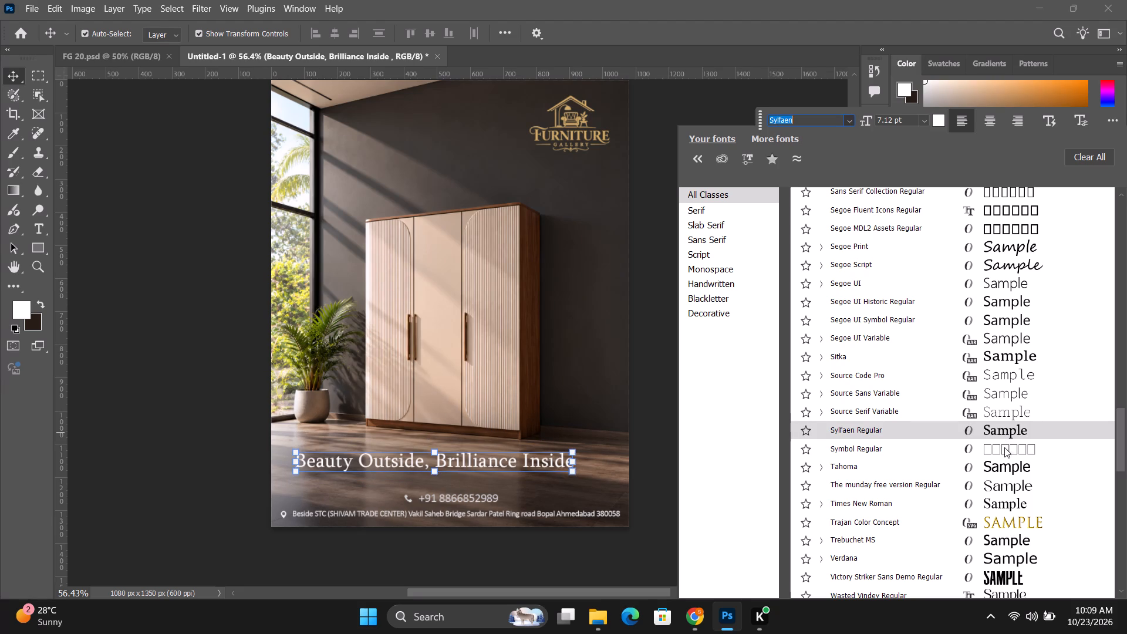
scroll(1004, 451, "down", 5)
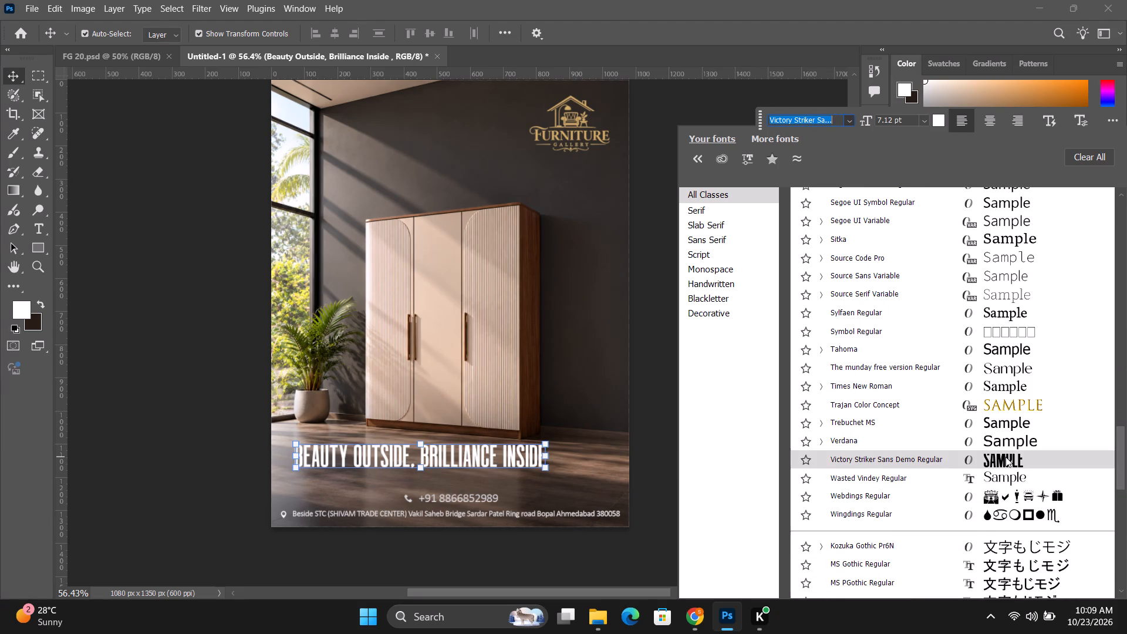
scroll(1005, 457, "up", 8)
scroll(1006, 382, "up", 8)
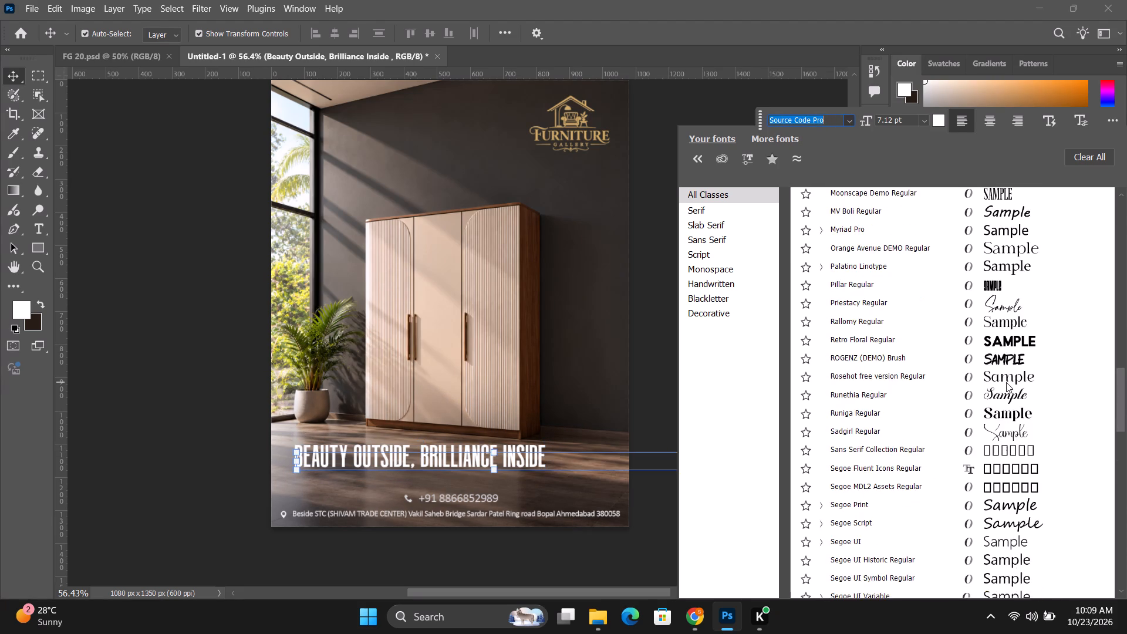
scroll(1006, 382, "up", 9)
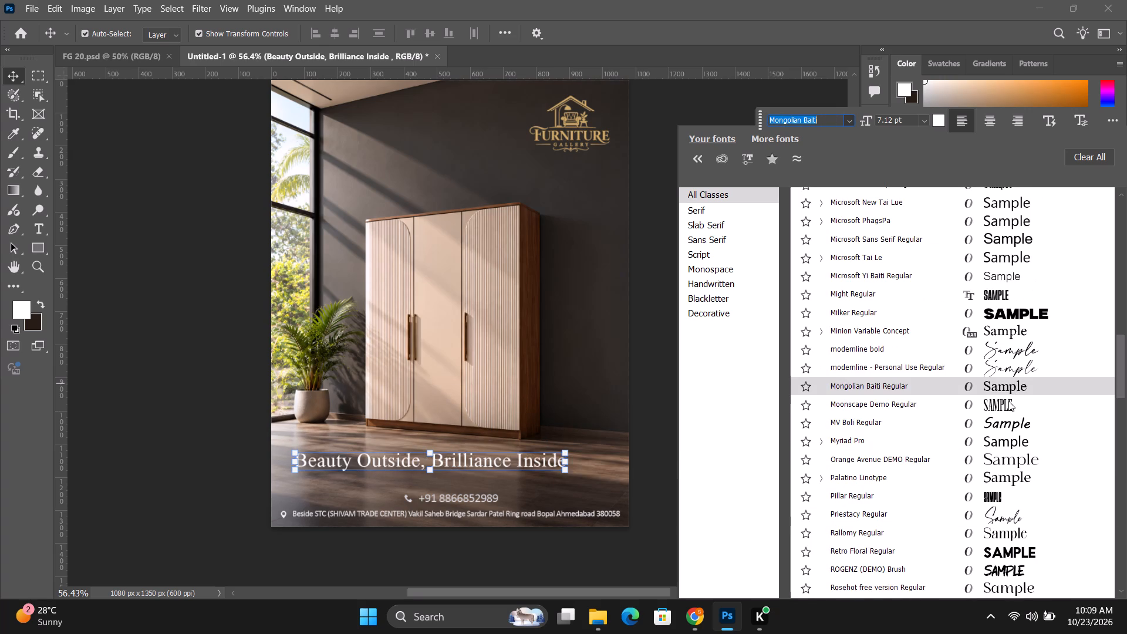
left_click(1018, 548)
left_click(639, 402)
Scale the headline down to about 84%, giving 5.99 pt, and centre it on the canvas at about X 540, Y 1148 px.
left_click_drag(535, 456, 529, 457)
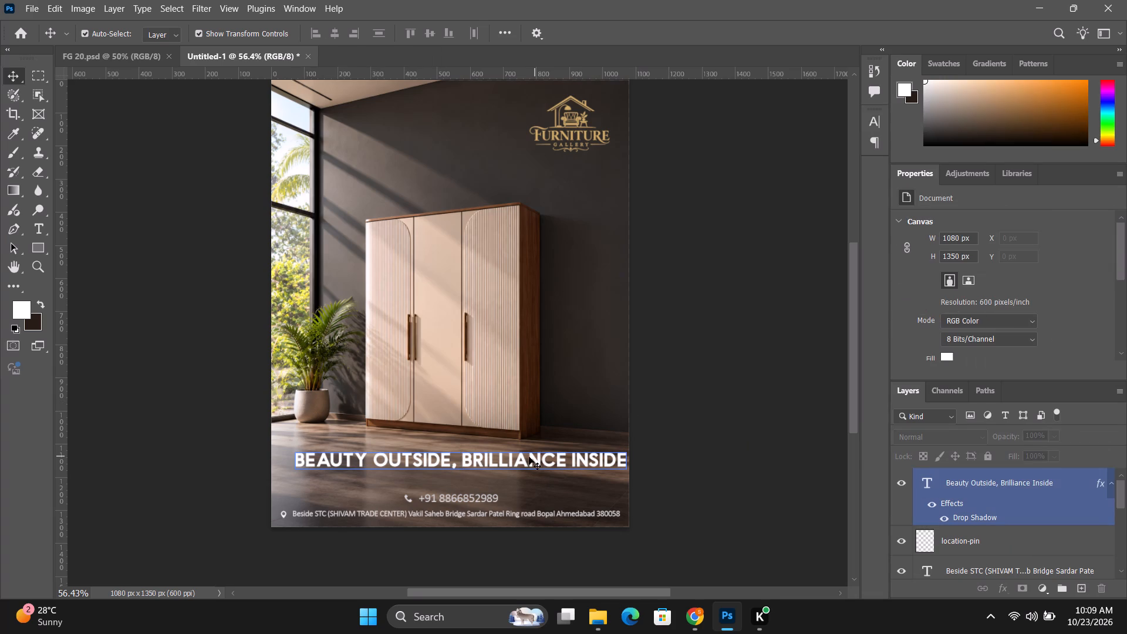
left_click_drag(529, 457, 519, 456)
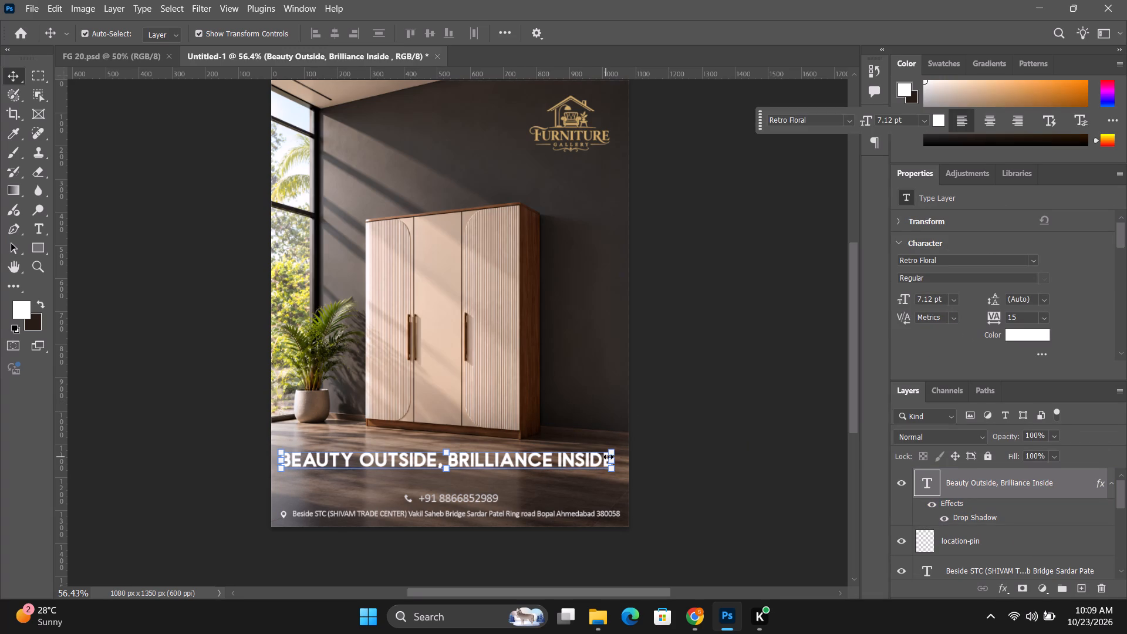
left_click_drag(609, 457, 616, 456)
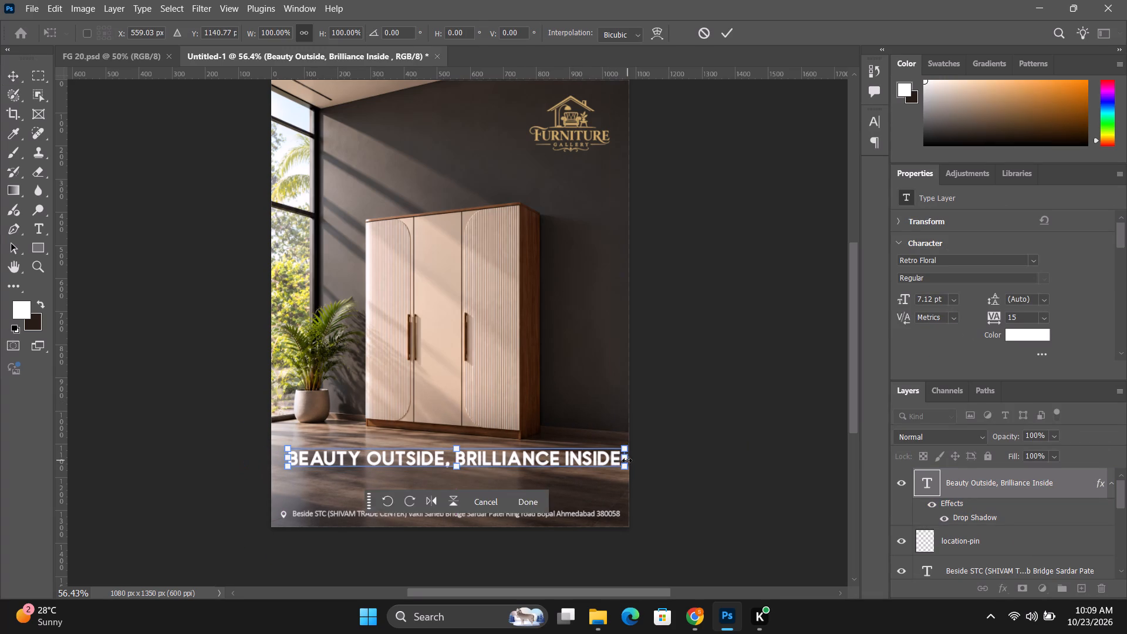
left_click_drag(623, 460, 575, 455)
left_click_drag(544, 456, 560, 458)
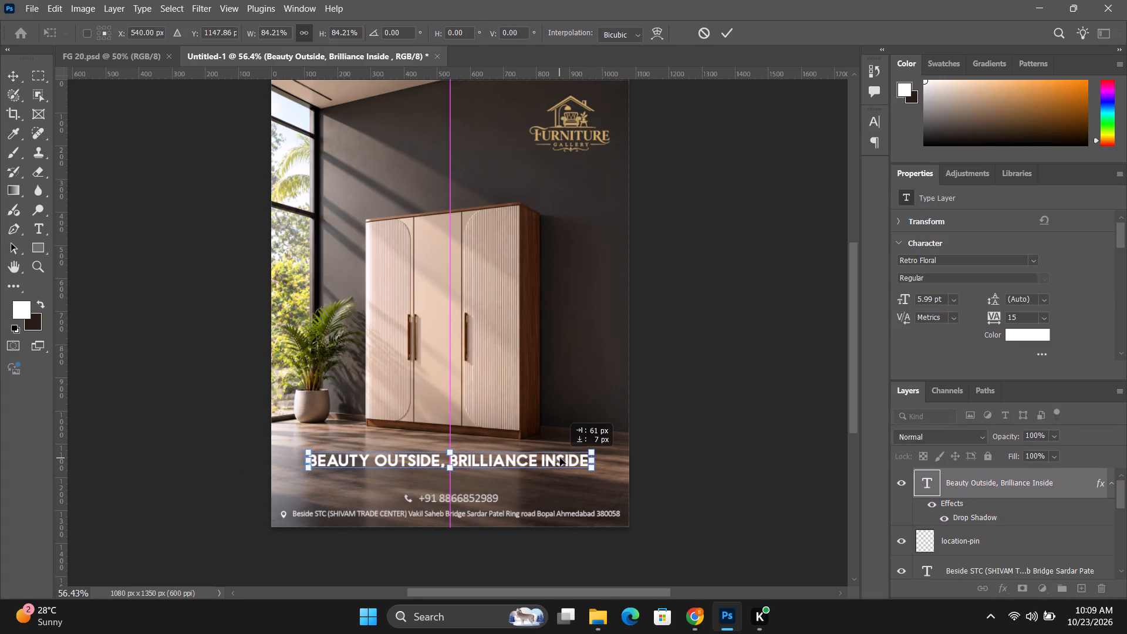
left_click_drag(560, 458, 561, 458)
left_click(731, 29)
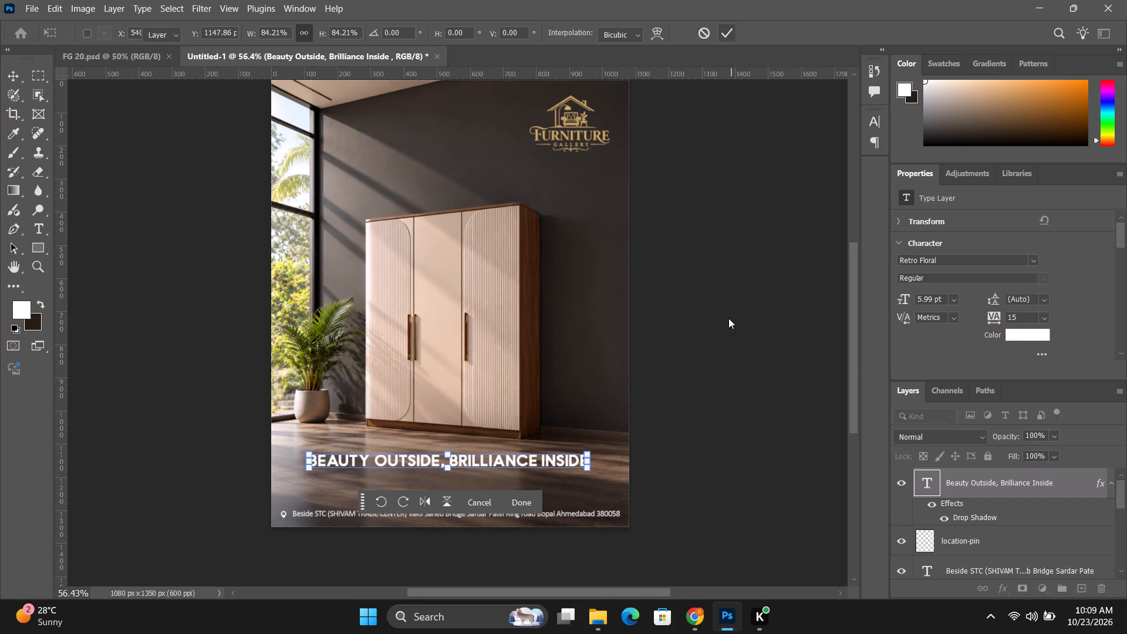
Apply the headline's scaling and add a new white text line reading "WARDROBE" over the wardrobe's lower doors.
left_click(699, 437)
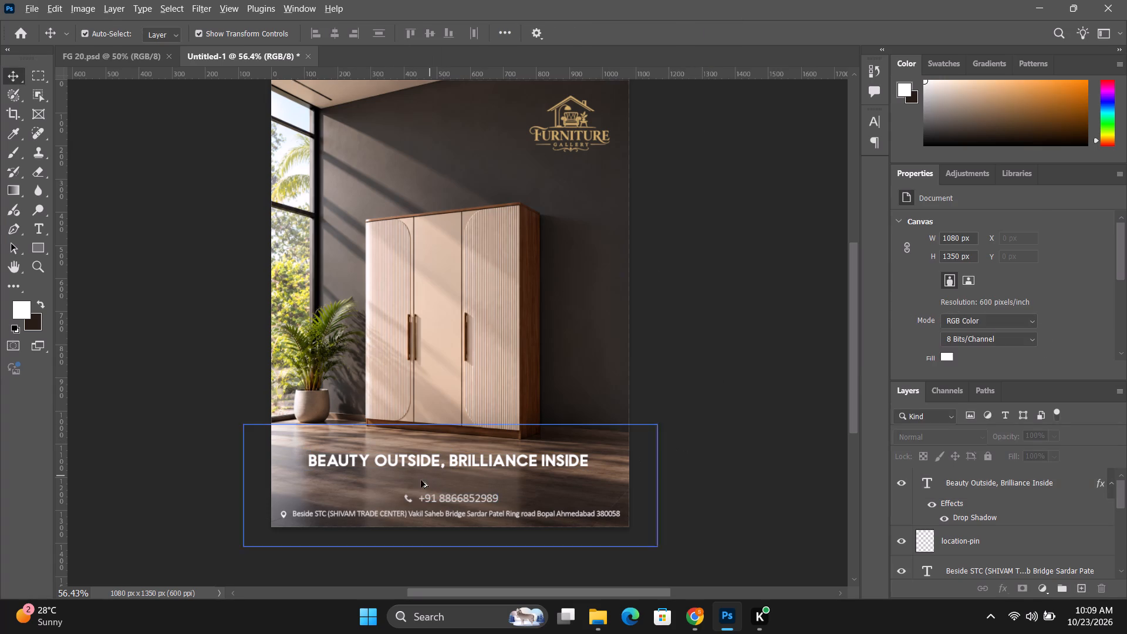
scroll(418, 484, "up", 8, "alt")
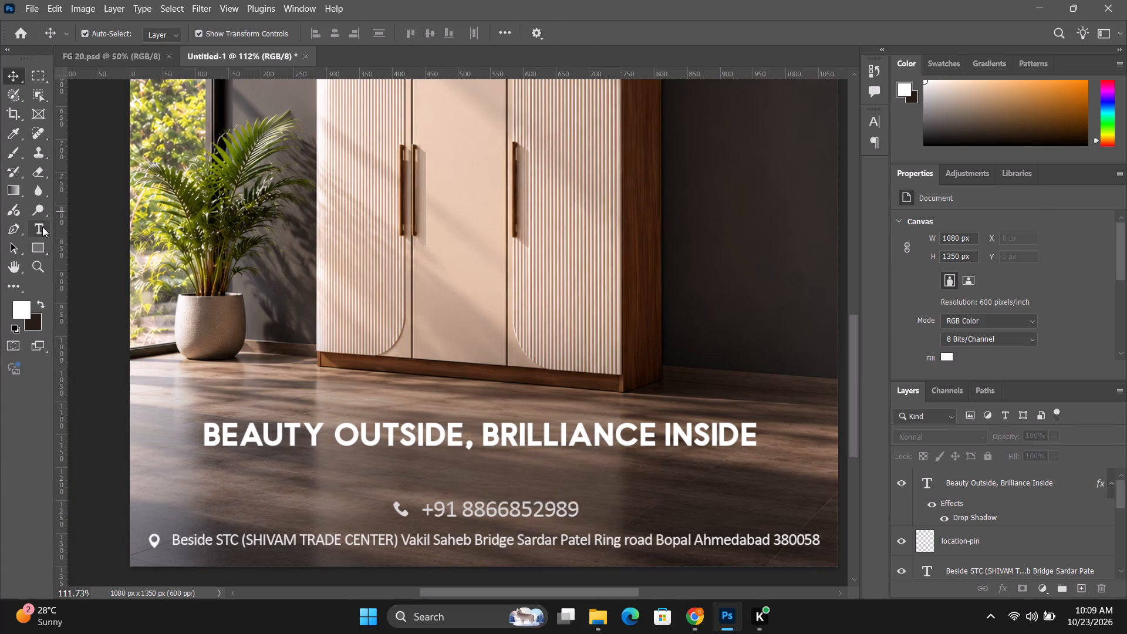
left_click(42, 227)
left_click(443, 297)
type("WARDRI")
key("BackSpace")
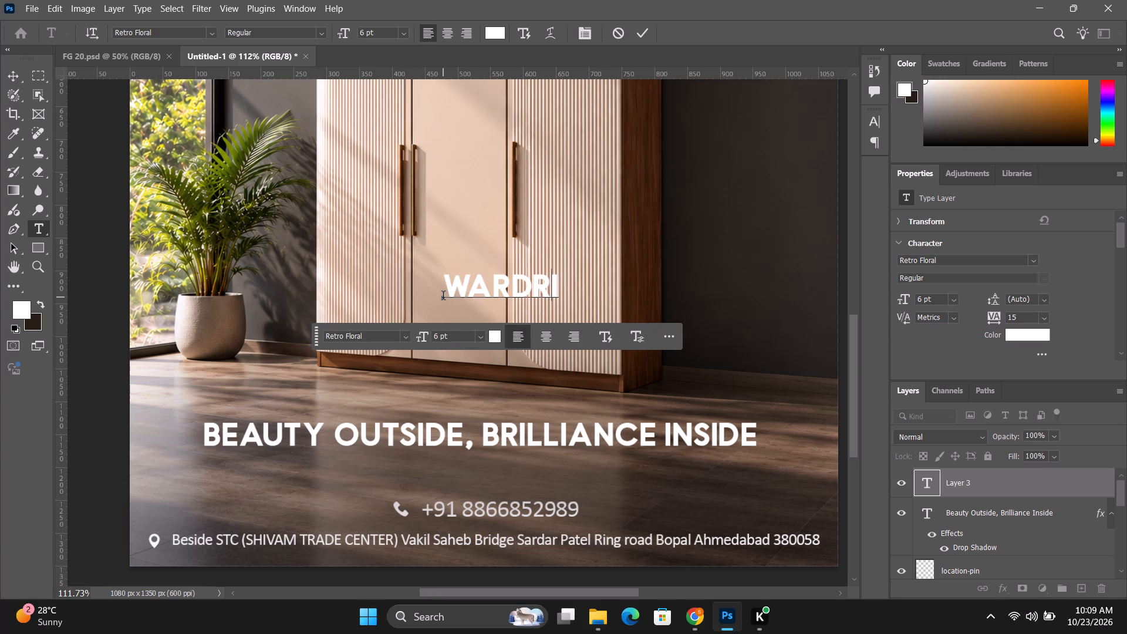
key("BackSpace")
key("BackSpace")
type("DROBE")
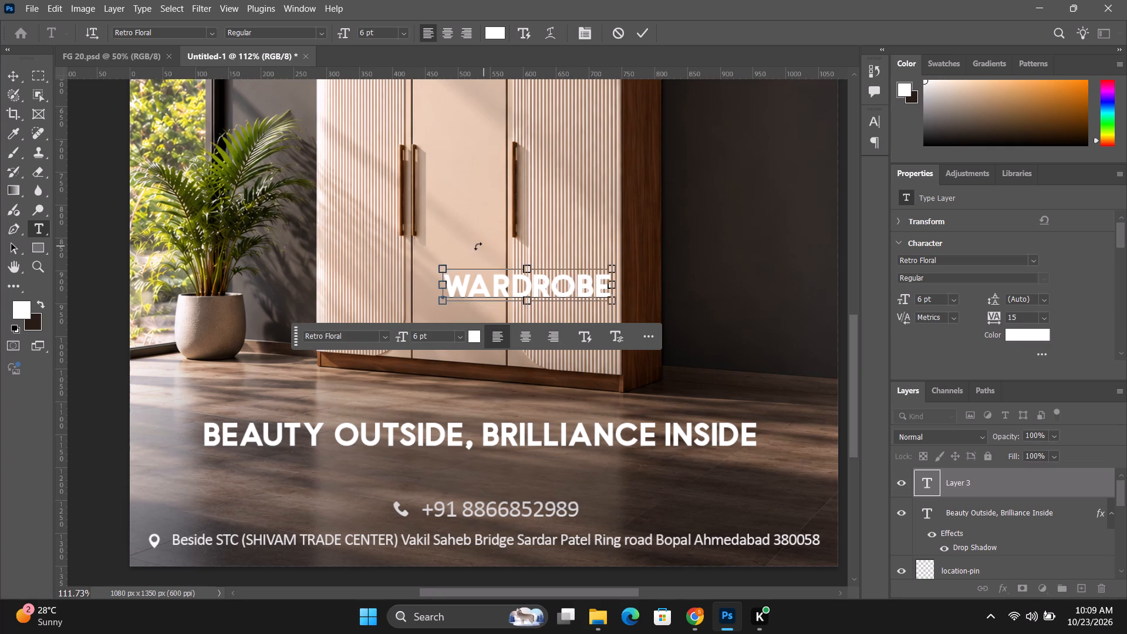
Change the font of the WARDROBE text to Microsoft Himalaya Regular.
key("ctrl+a")
left_click(433, 339)
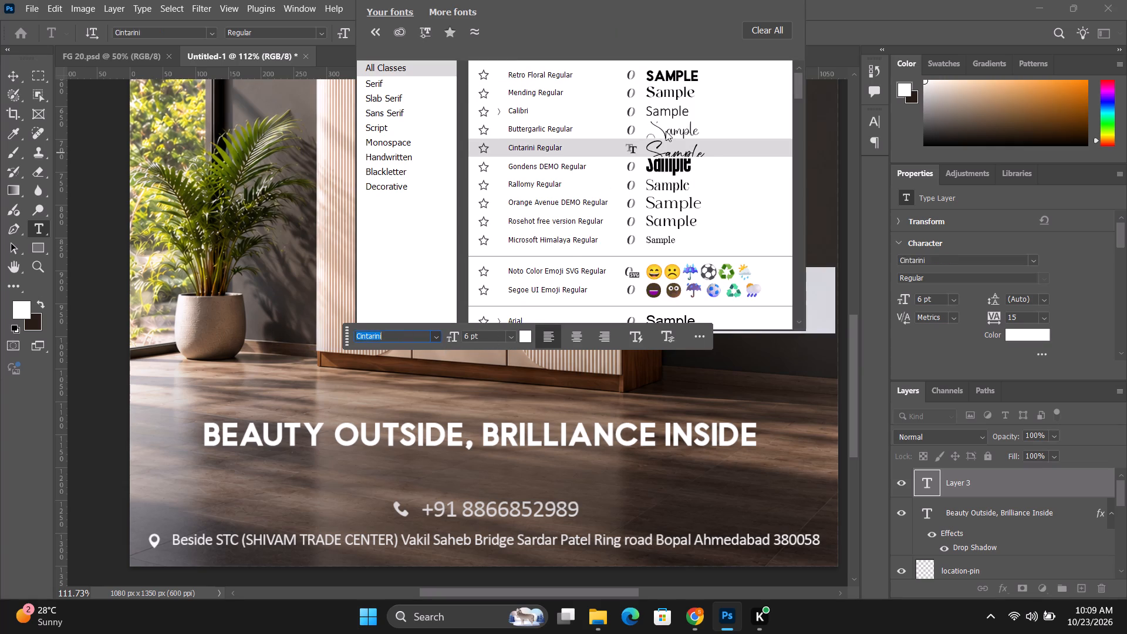
left_click(660, 237)
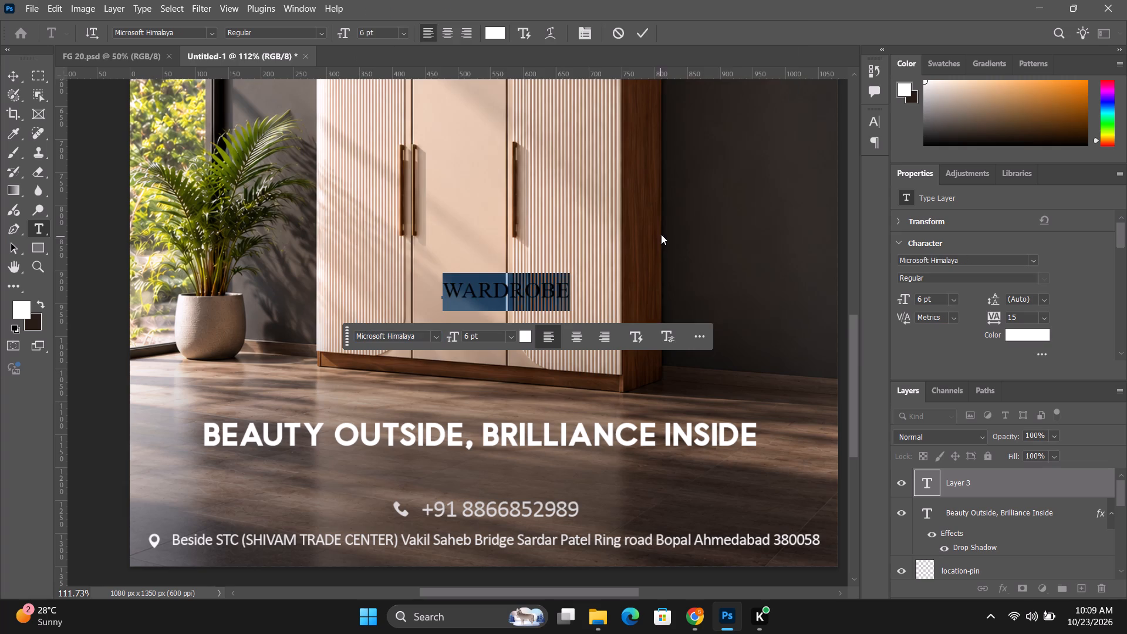
Widen the letter tracking of the WARDROBE text to 635 and commit the text.
key("alt+Right")
key("alt+Right")
key("alt+Right")
key("alt+Right")
key("alt+Right")
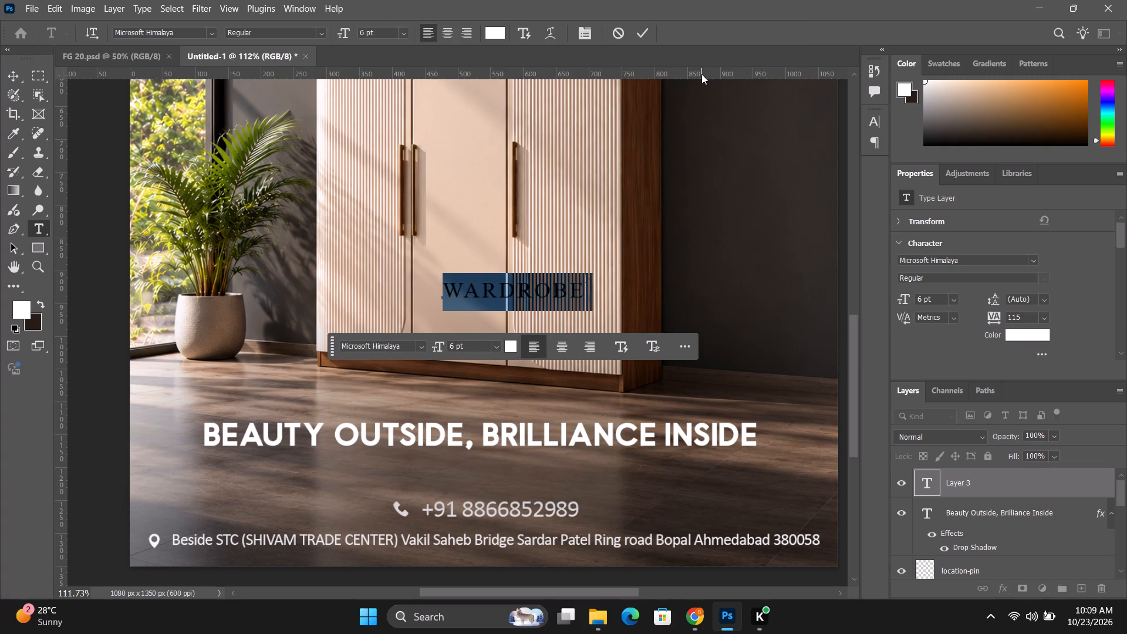
key("alt+Right")
key("alt+Right")
key("alt+Right")
key("alt+Right")
key("alt+Right")
key("alt+Right")
key("alt+Right")
key("alt+Right")
key("alt+Right")
key("alt+Right")
key("alt+Right")
key("alt+Right")
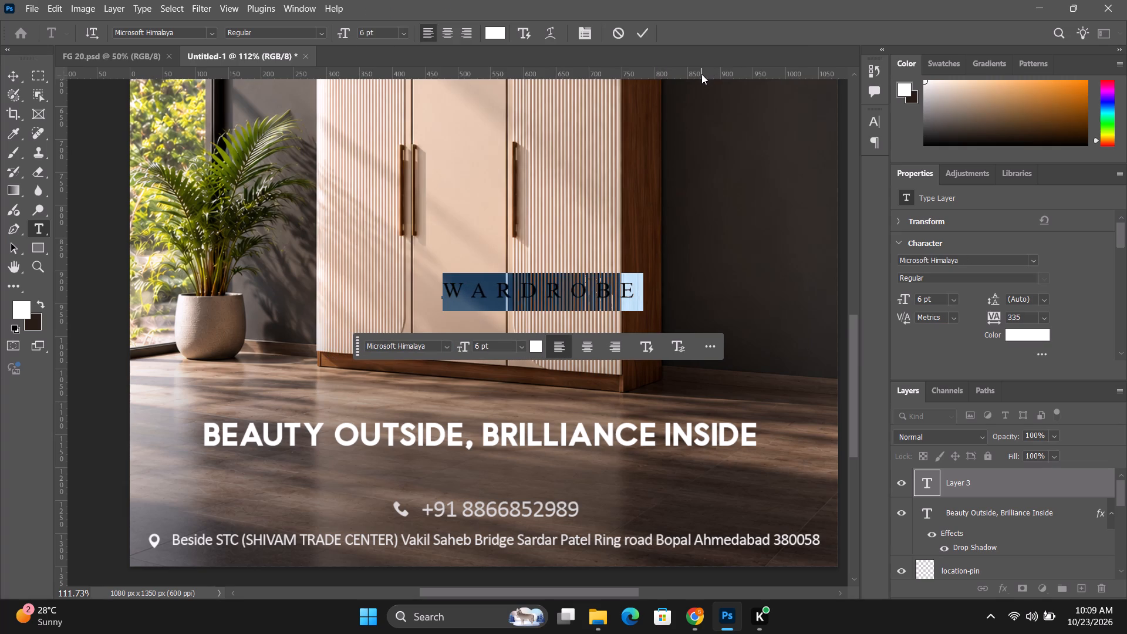
key("alt+Right")
key("alt+Right")
key("alt+Right")
key("alt+Right")
key("alt+Right")
key("alt+Right")
key("alt+Right")
key("alt+Right")
key("alt+Right")
key("alt+Right")
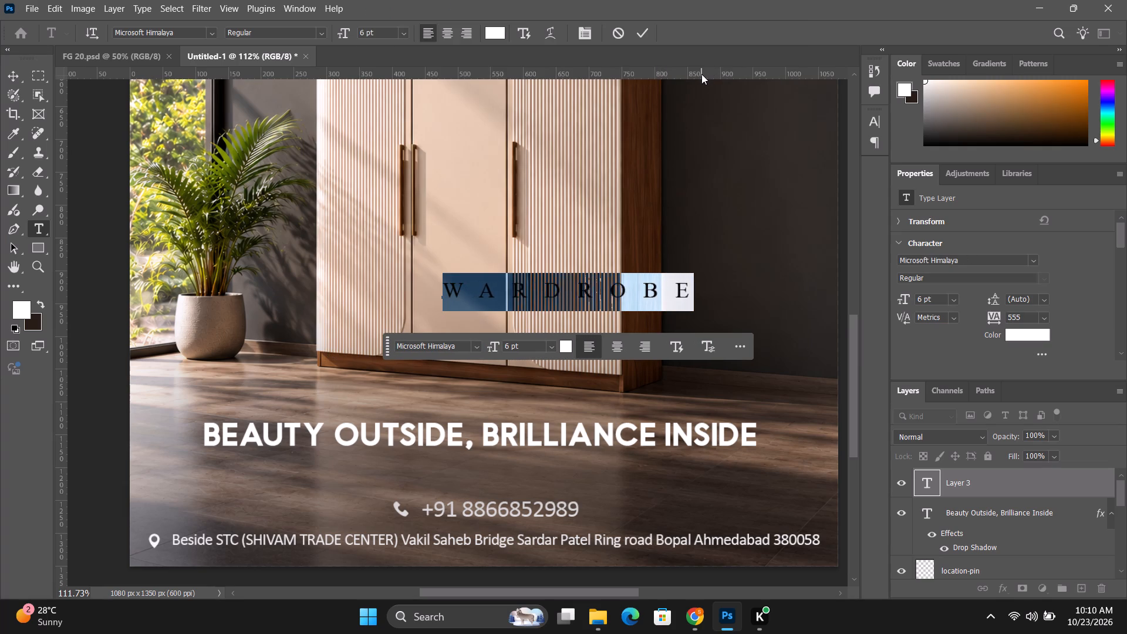
key("alt+Right")
key("alt+Right")
key("alt+Right")
key("alt+Right")
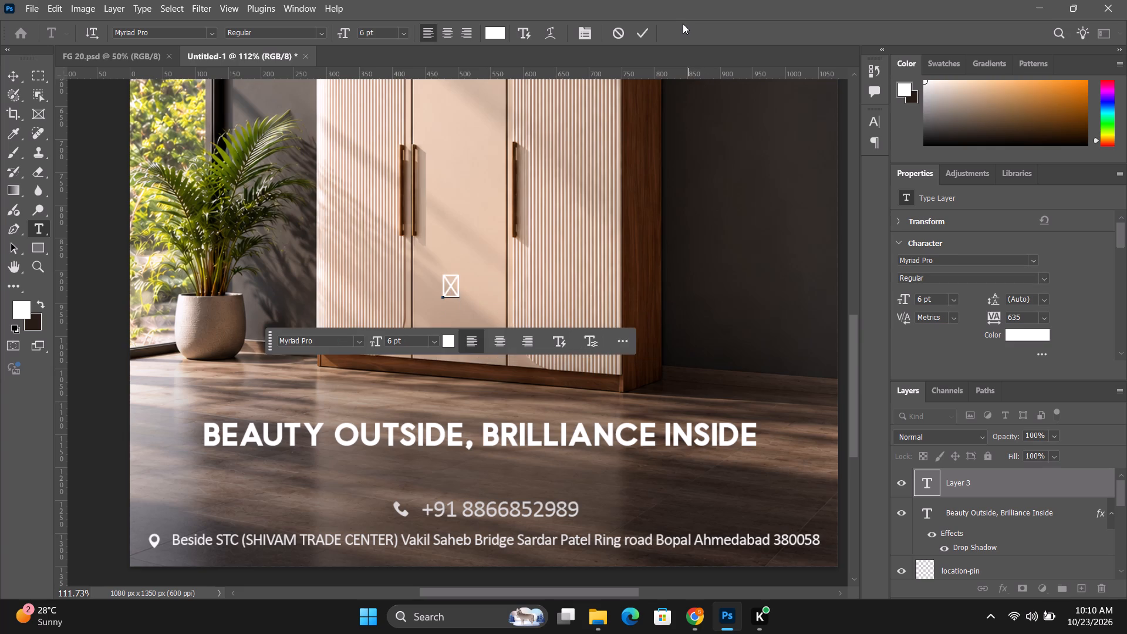
key("ctrl+z")
left_click(642, 28)
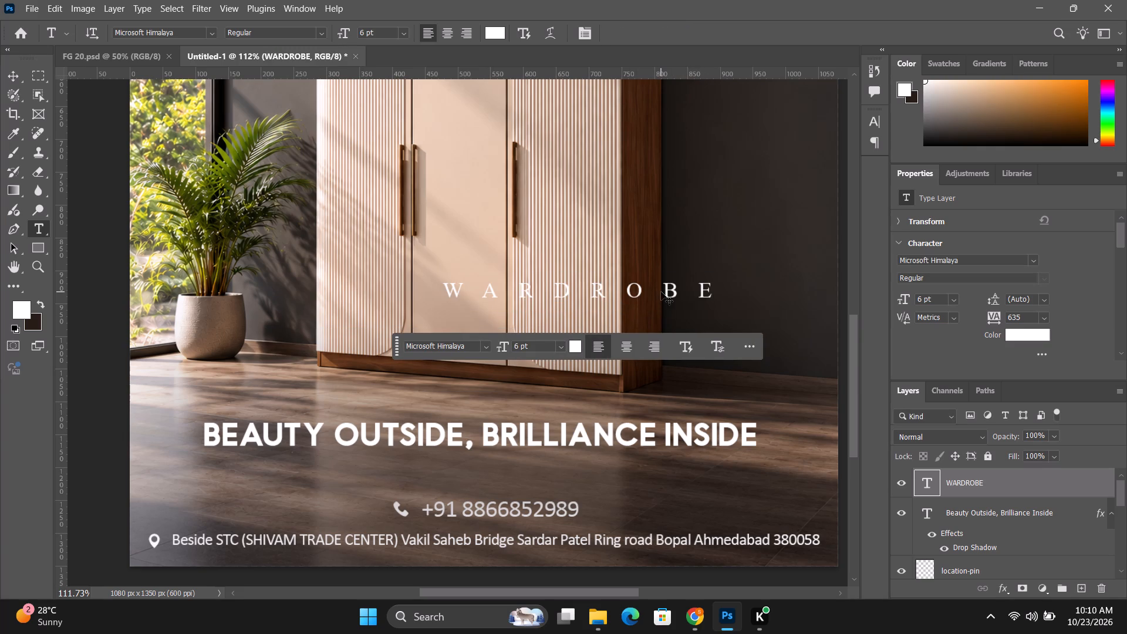
Move the WARDROBE text directly below the headline, centred at about X 540, Y 1201 px.
key("ctrl+t")
left_click_drag(647, 288, 553, 466)
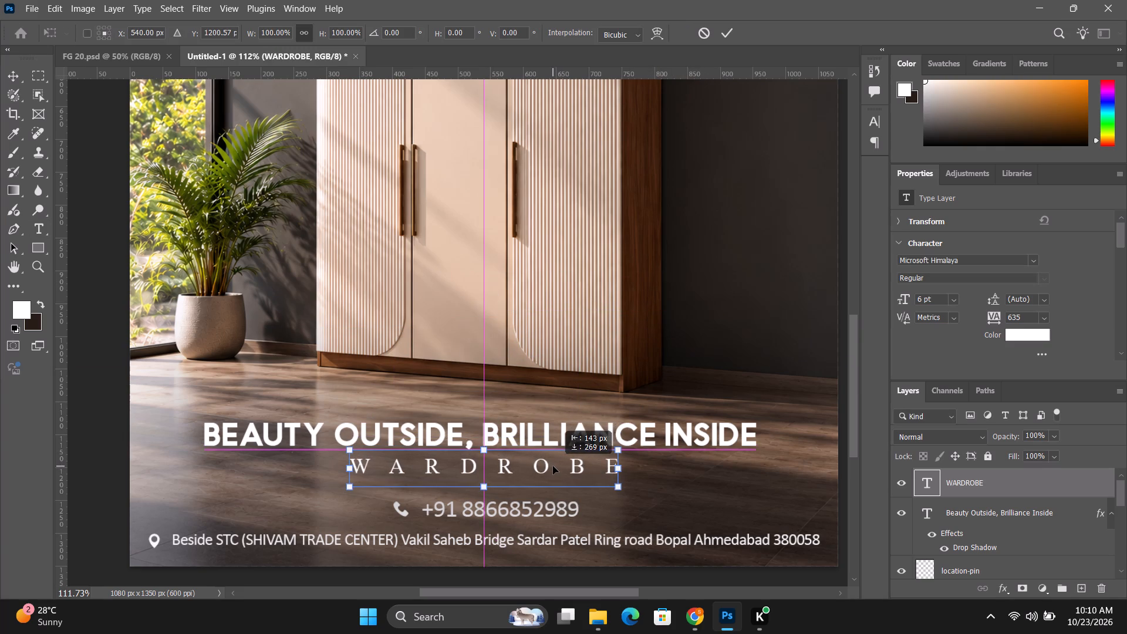
left_click_drag(553, 466, 552, 466)
left_click(727, 35)
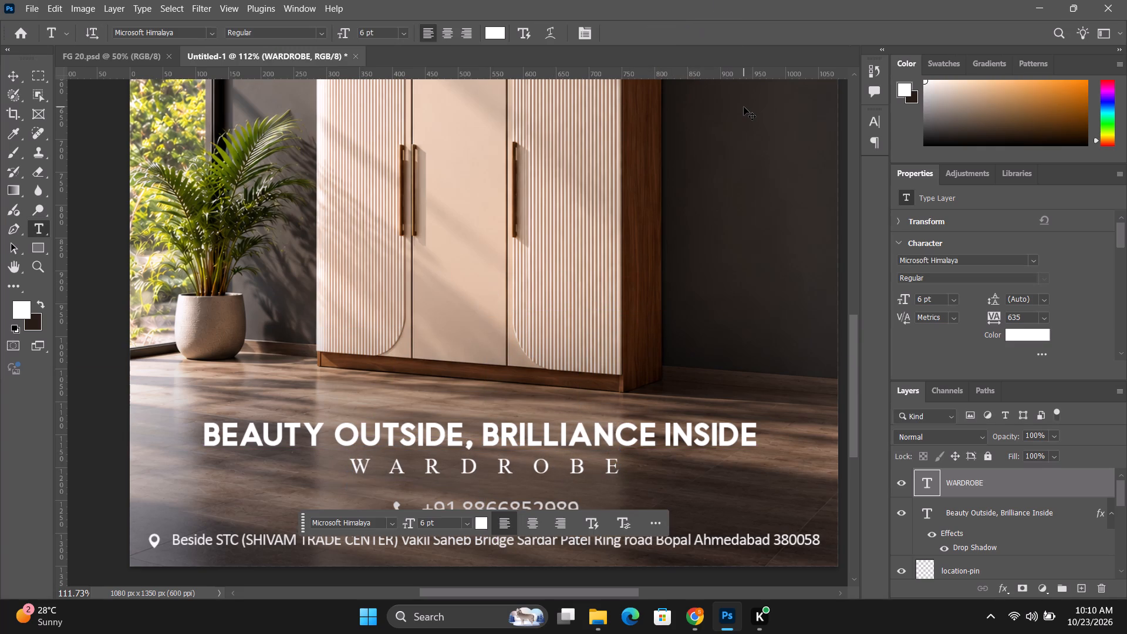
Move the phone number, address and their two icons down together by about 19 px towards the canvas's bottom edge.
key("ctrl+0")
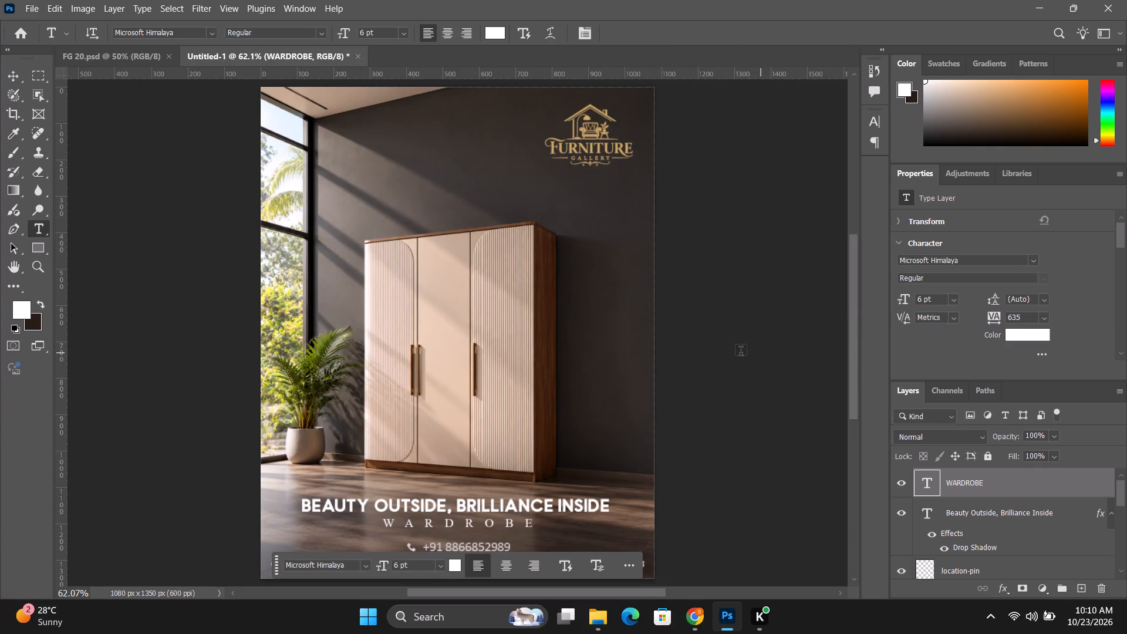
key("v")
left_click(740, 353)
scroll(740, 353, "down", 2, "alt")
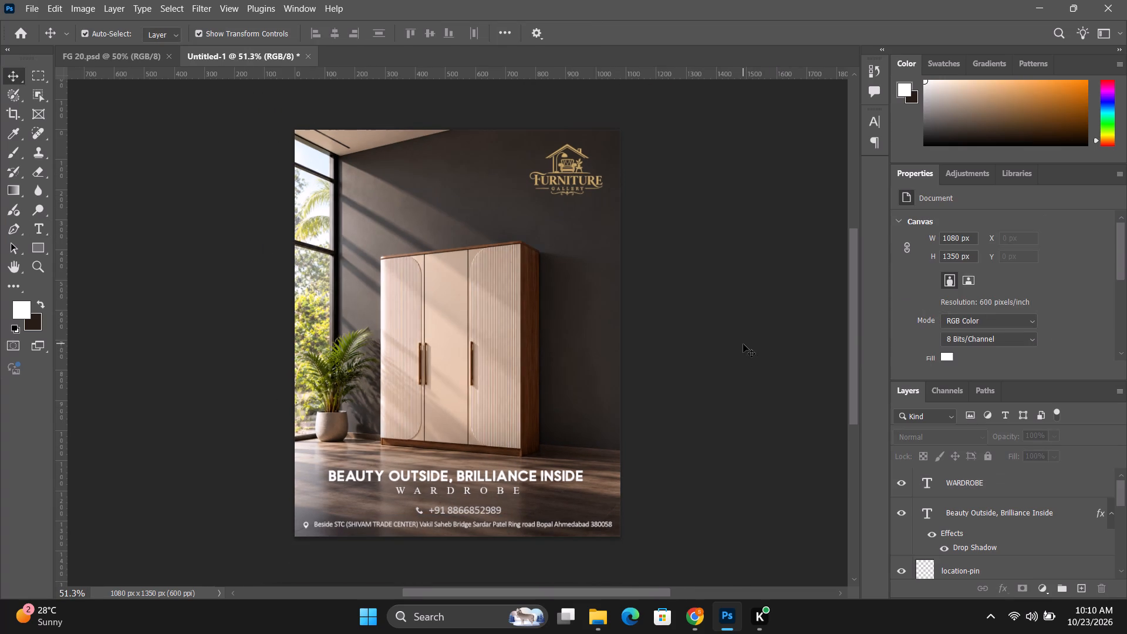
scroll(477, 503, "up", 7, "alt")
left_click(467, 525)
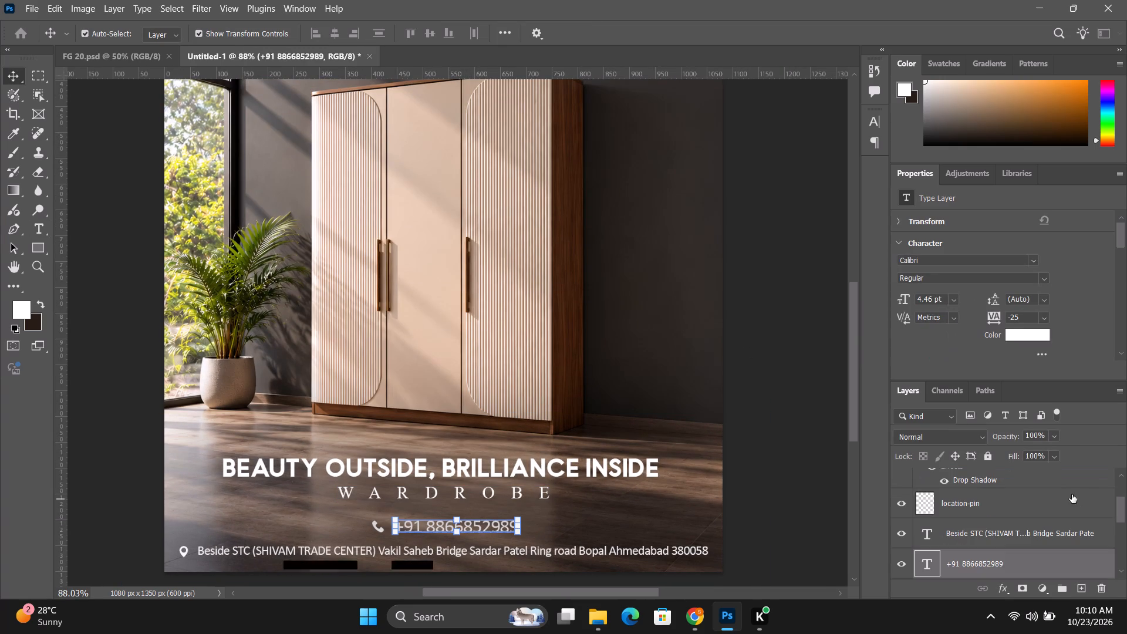
scroll(969, 510, "up", 1)
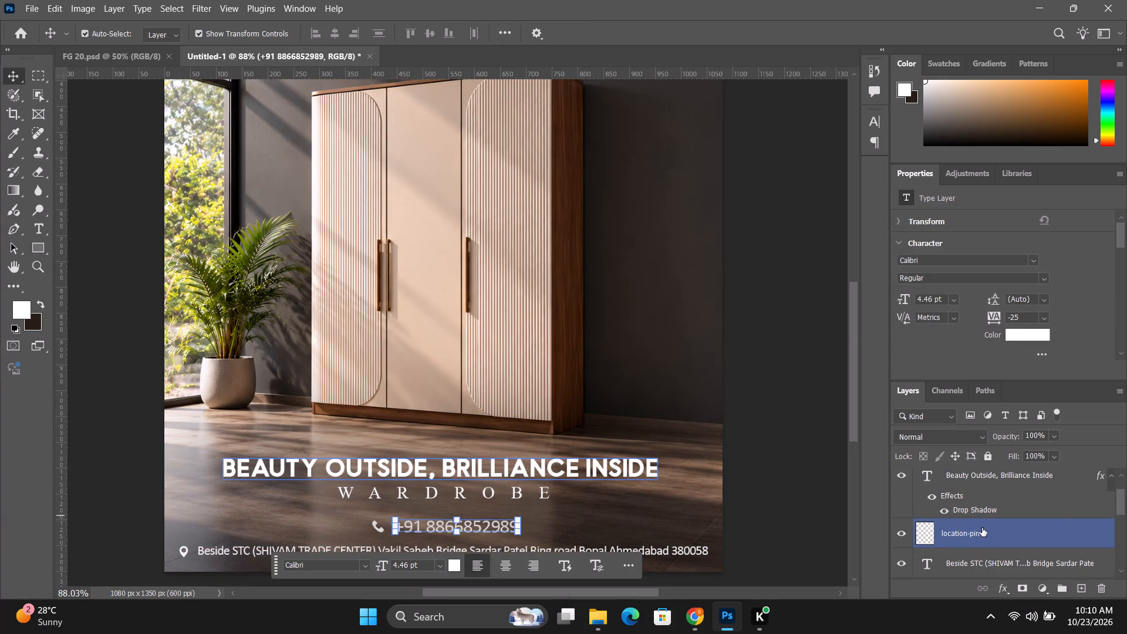
left_click(982, 529, "shift")
scroll(981, 529, "down", 2)
left_click(977, 561, "ctrl")
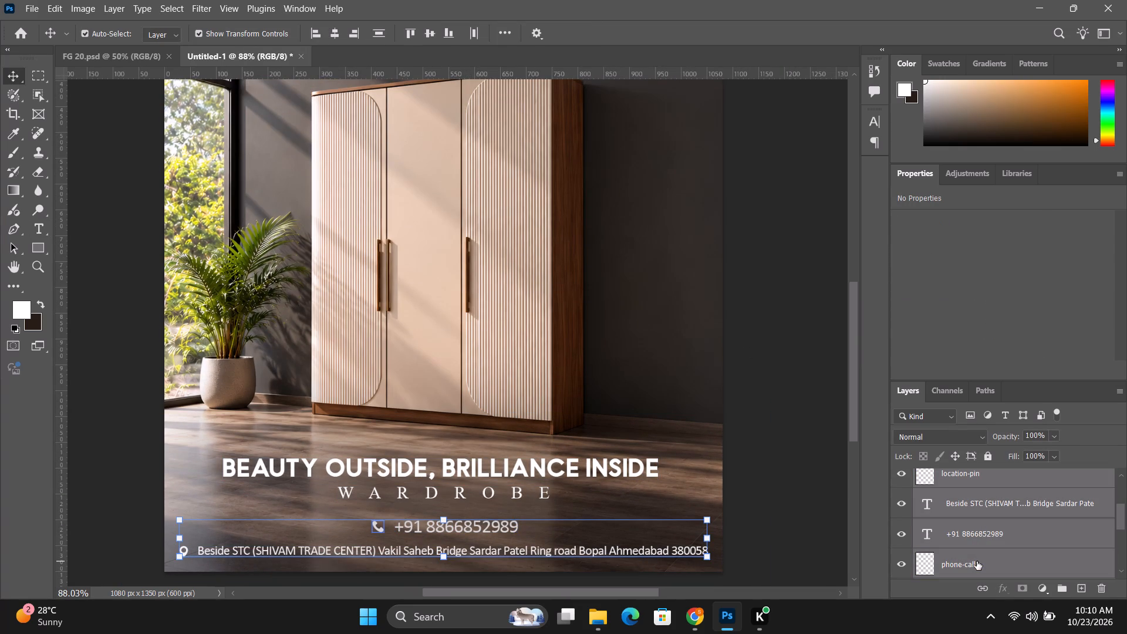
key("shift+Down")
key("shift+Down")
key("Up")
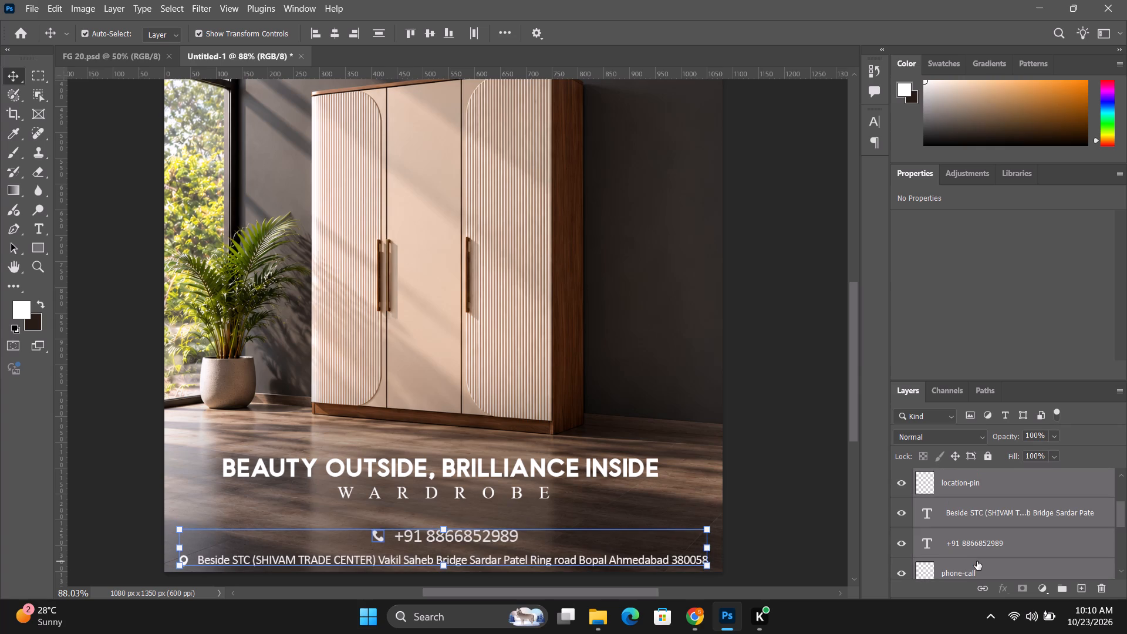
left_click(855, 497)
left_click(642, 368)
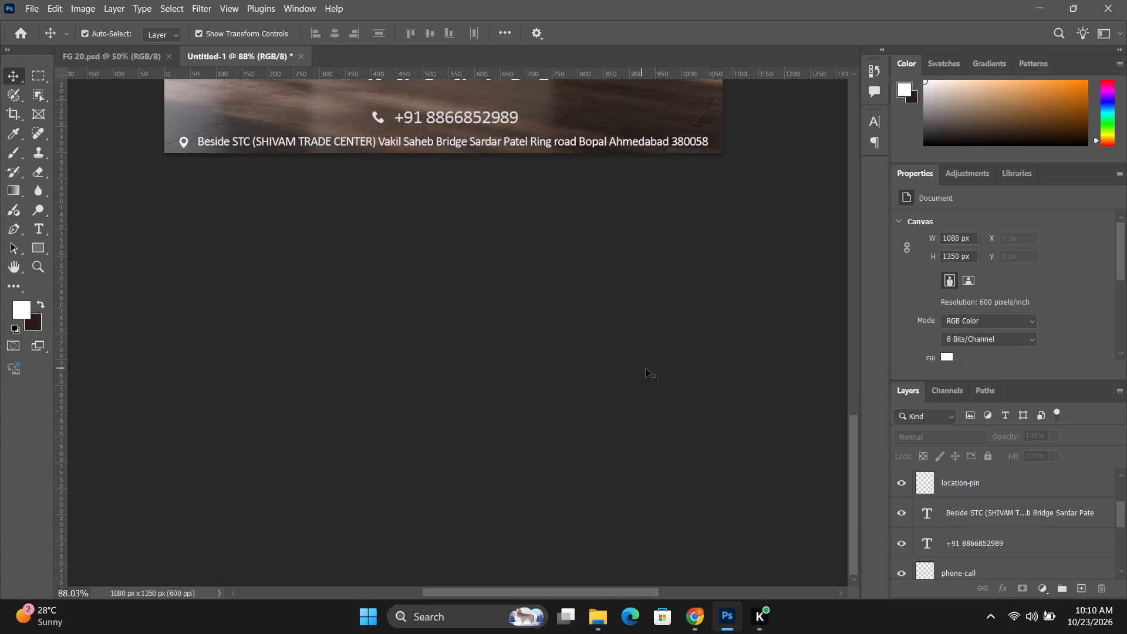
Save a copy of the design as a Photoshop file named FG 21 in the posts > Furniture Gallery folder.
key("ctrl+0")
key("ctrl+alt+s")
scroll(616, 200, "down", 7)
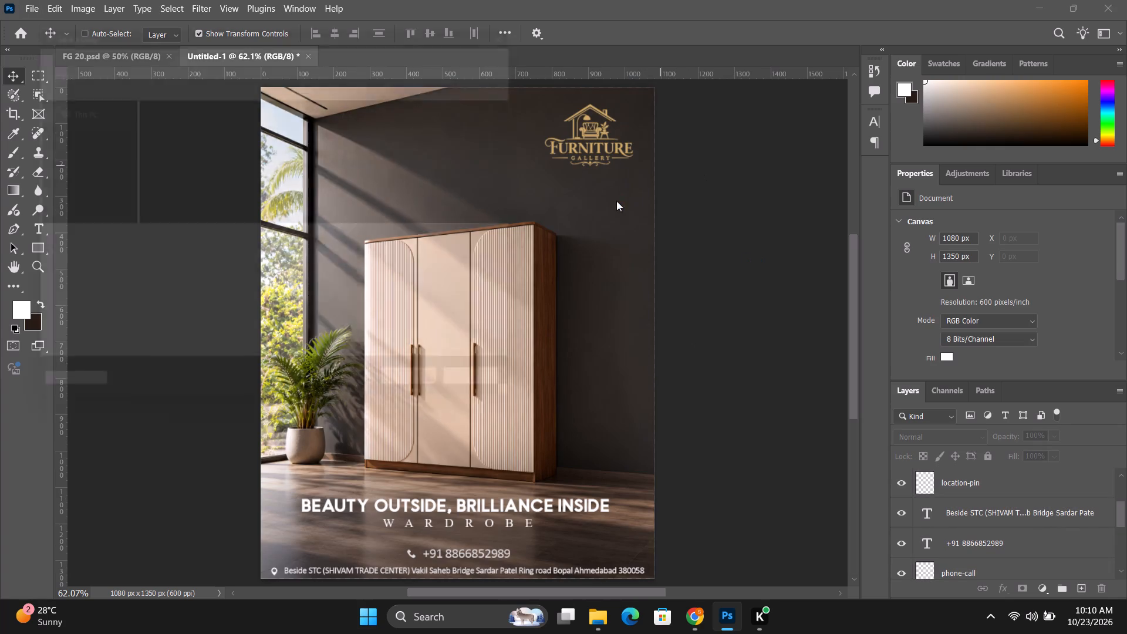
scroll(616, 201, "down", 2)
scroll(253, 162, "down", 12)
double_click(255, 156)
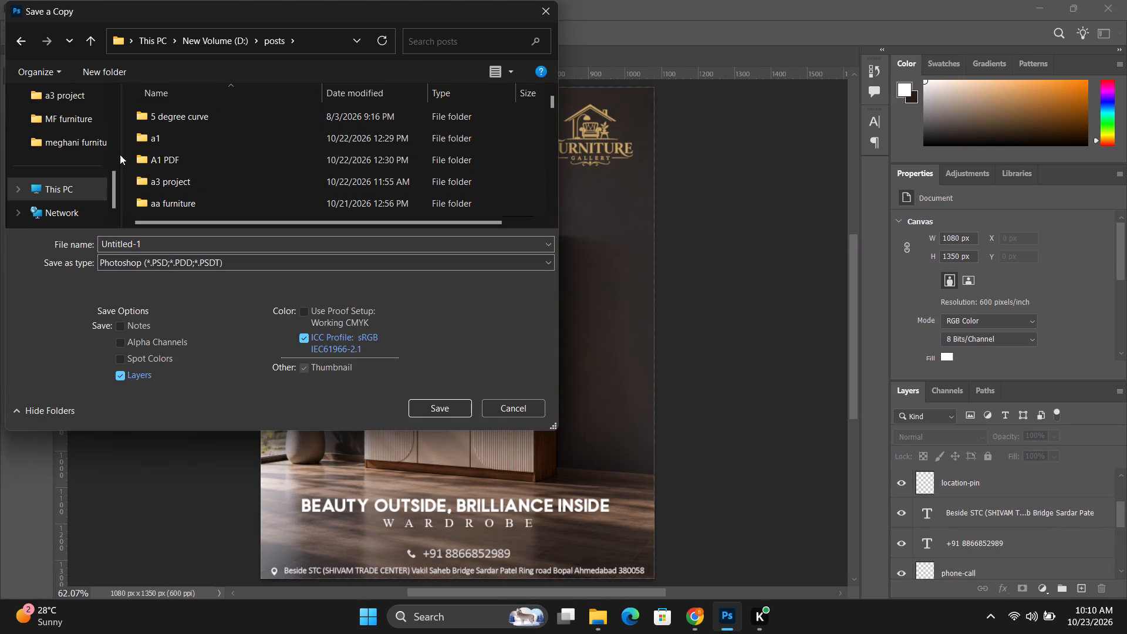
scroll(231, 168, "down", 8)
left_click(227, 150)
double_click(267, 126)
scroll(266, 126, "down", 3)
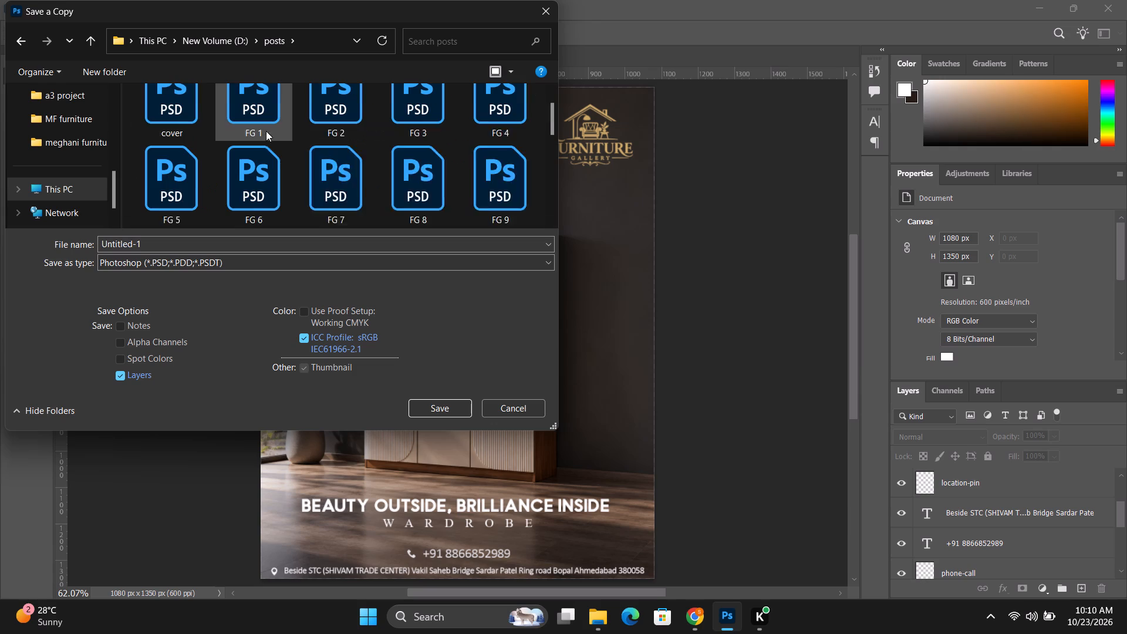
scroll(266, 131, "down", 15)
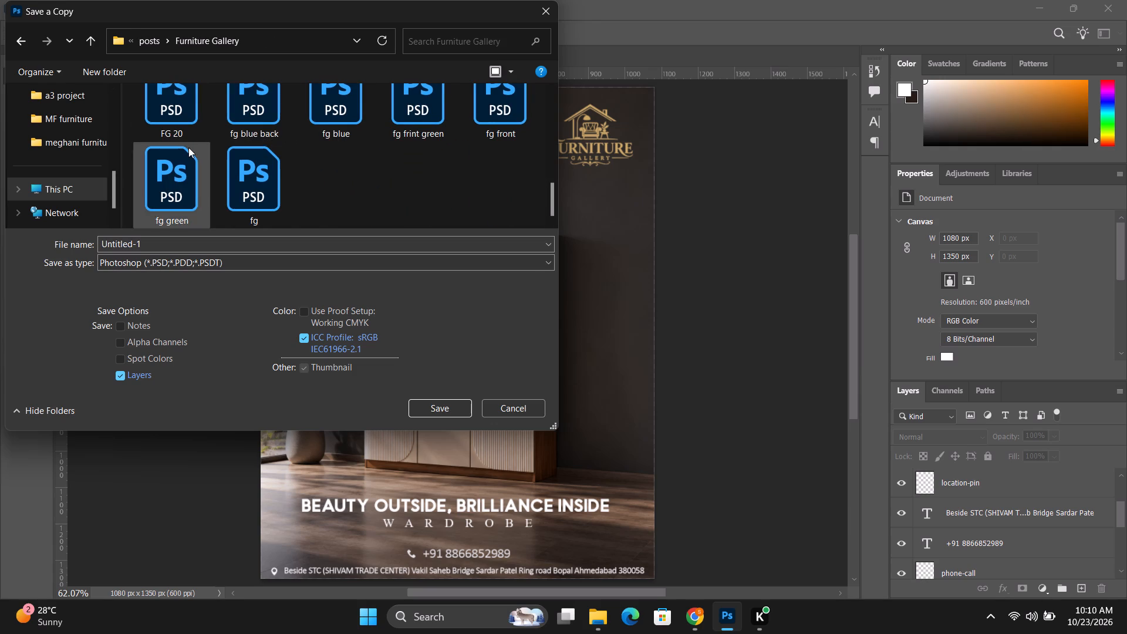
left_click(188, 133)
left_click(220, 238)
left_click(228, 240)
key("BackSpace")
key("1")
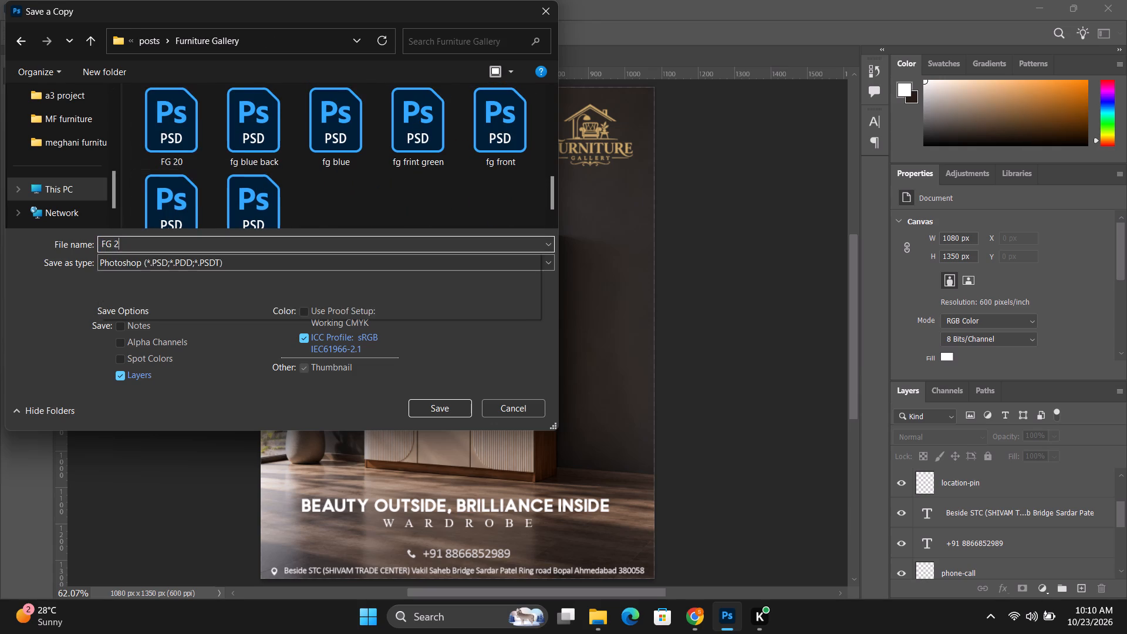
key("Return")
left_click(727, 167)
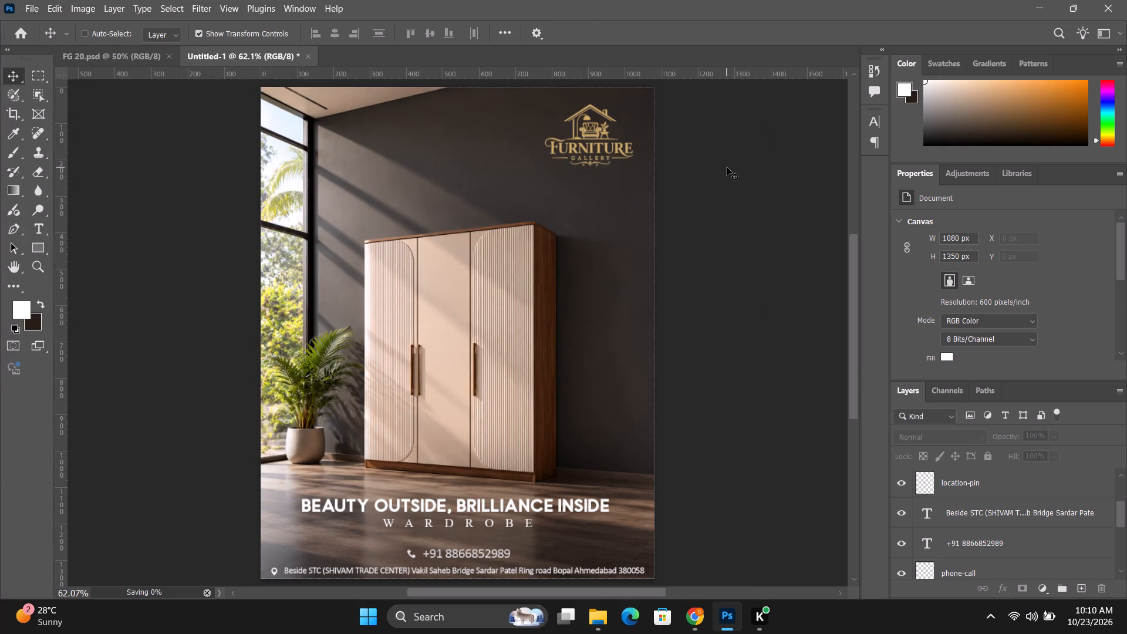
Save a JPEG copy of the design named FG 21 in the Furniture Gallery folder at maximum quality 12.
key("ctrl+alt+s")
left_click(618, 244)
key("ctrl+alt+s")
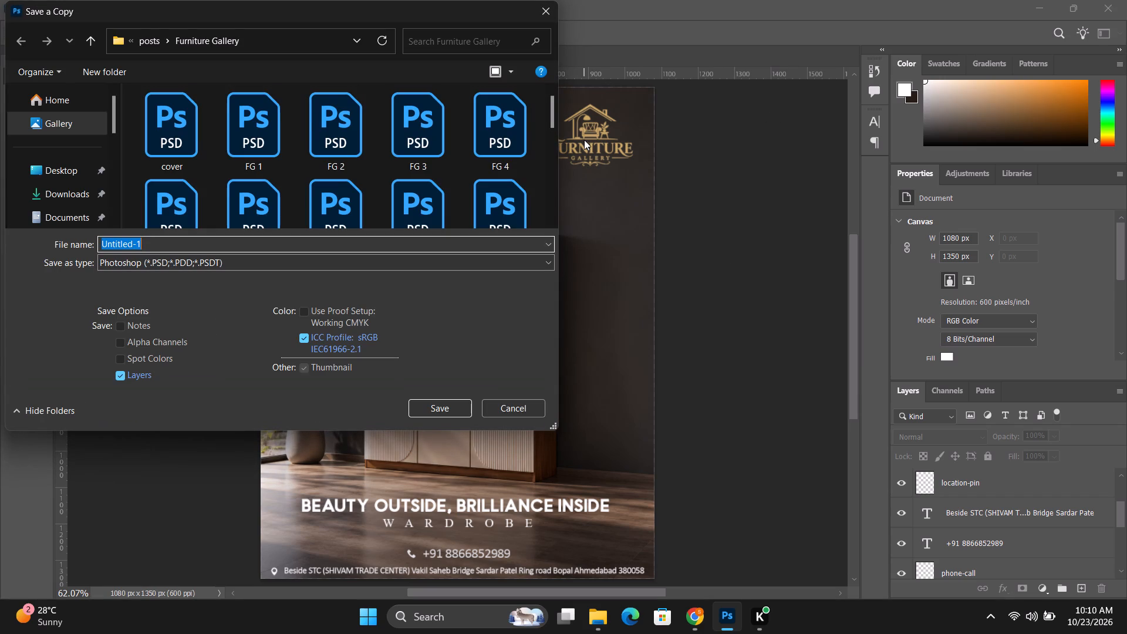
scroll(238, 211, "down", 11)
left_click(248, 127)
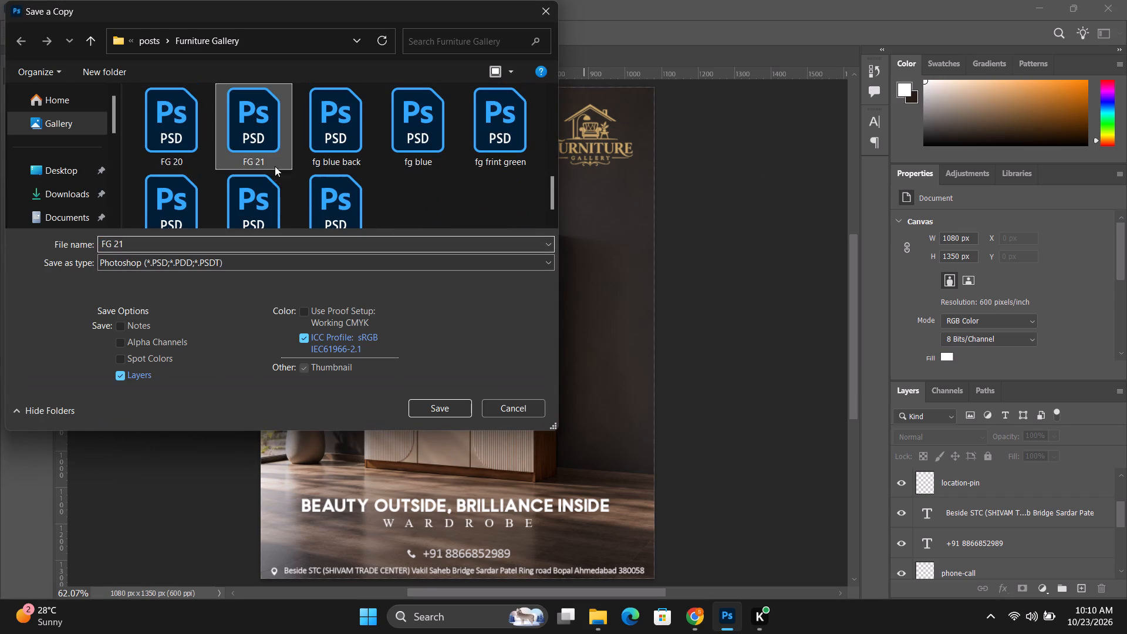
left_click(295, 266)
left_click(184, 390)
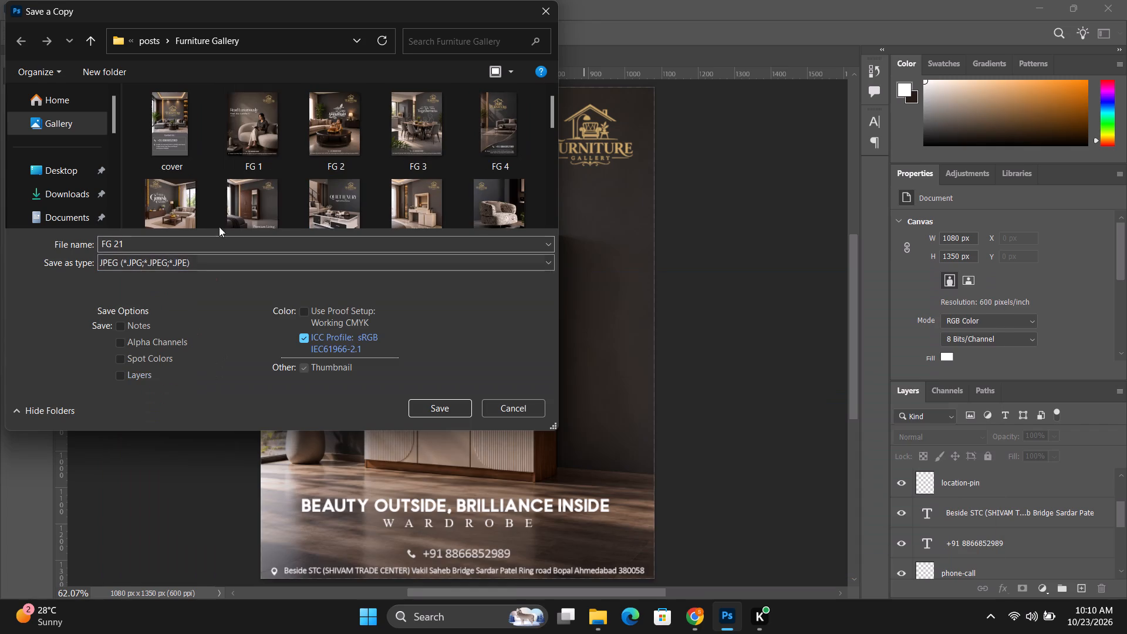
left_click(230, 240)
left_click(261, 241)
key("BackSpace")
key("1")
key("Return")
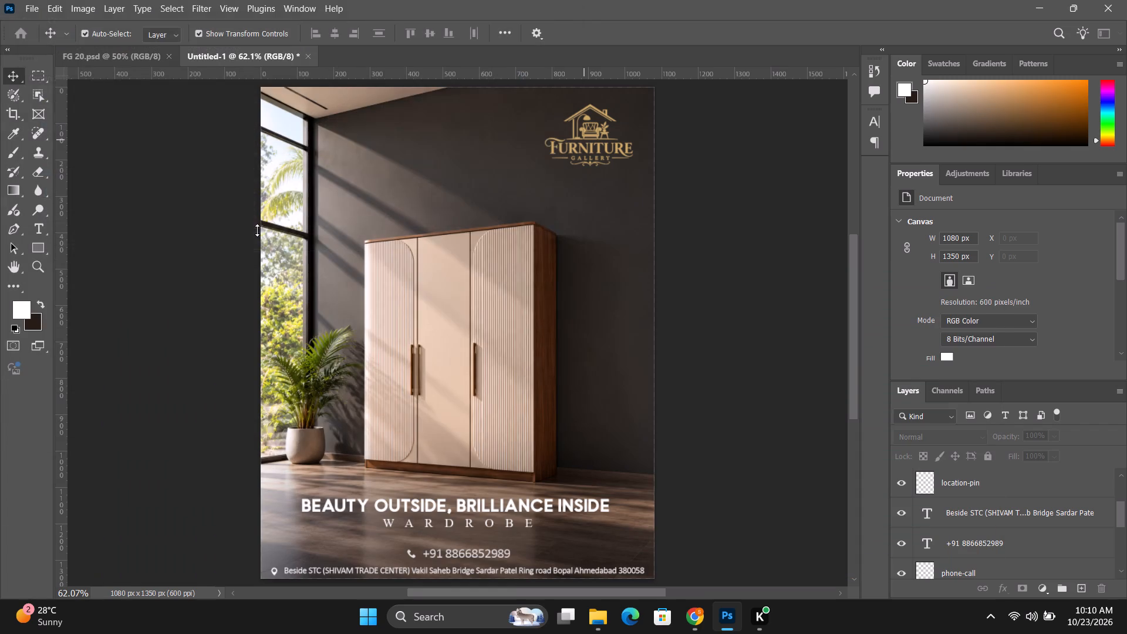
left_click(666, 134)
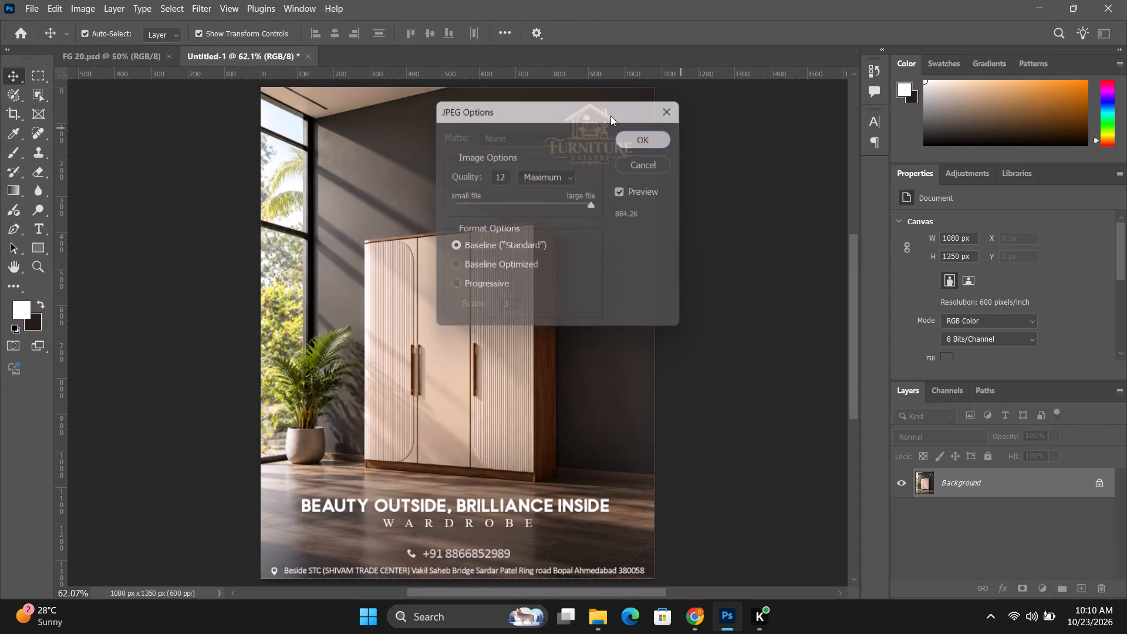
Close the FG 20 and Untitled-1 documents, discarding the unsaved changes in Untitled-1.
left_click(170, 58)
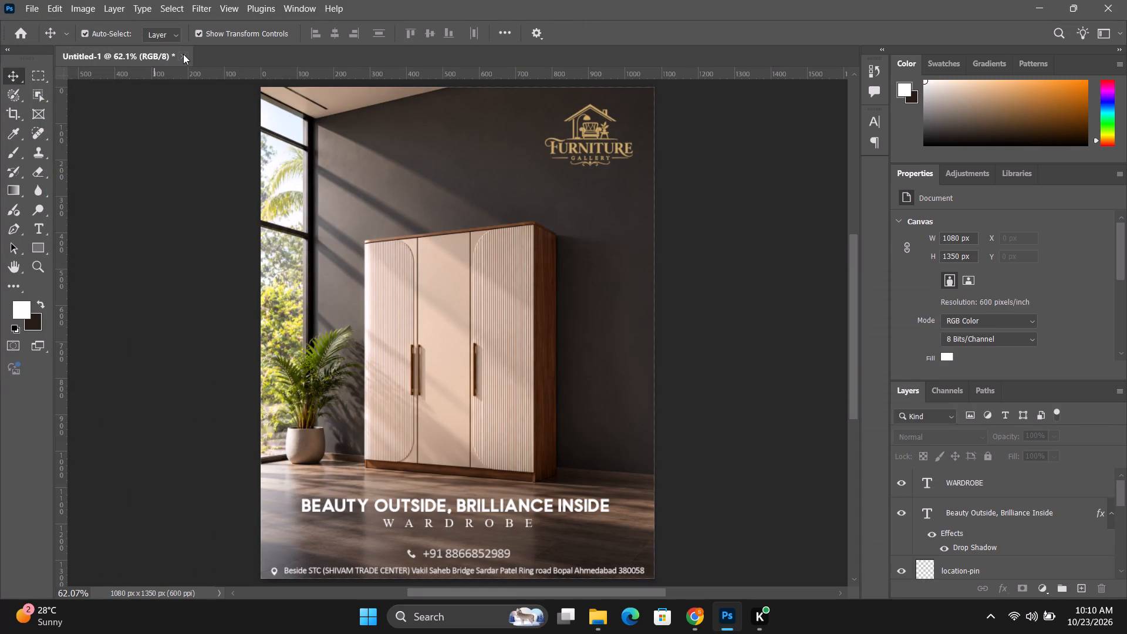
left_click(183, 54)
left_click(560, 240)
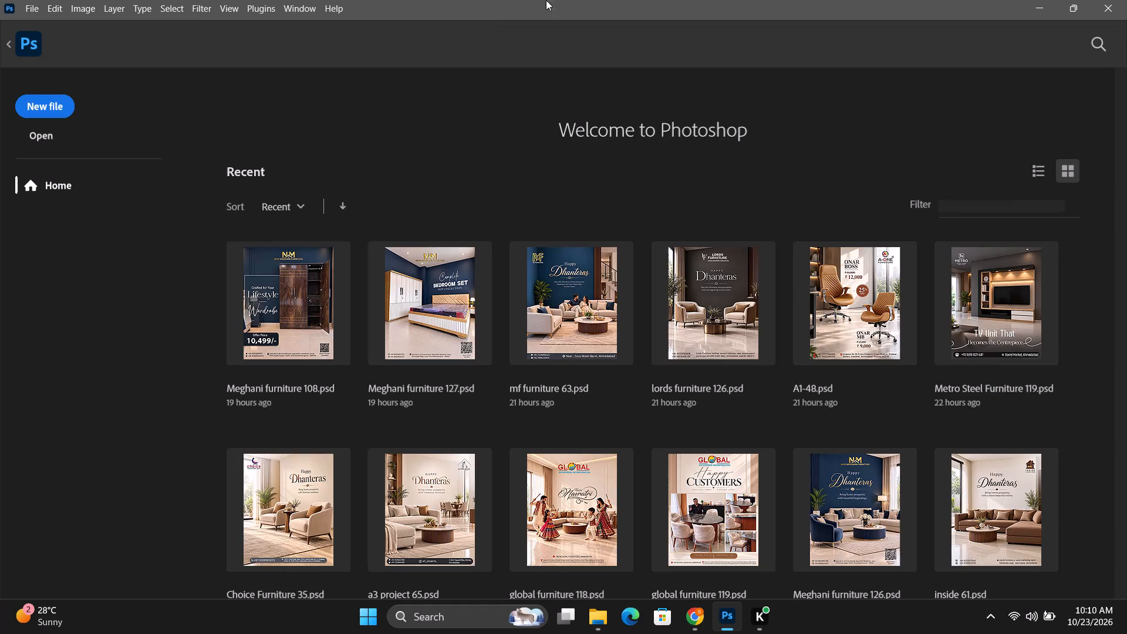
Create a new document from the recent Custom preset of 1080 x 1350 px at 600 ppi.
key("ctrl+n")
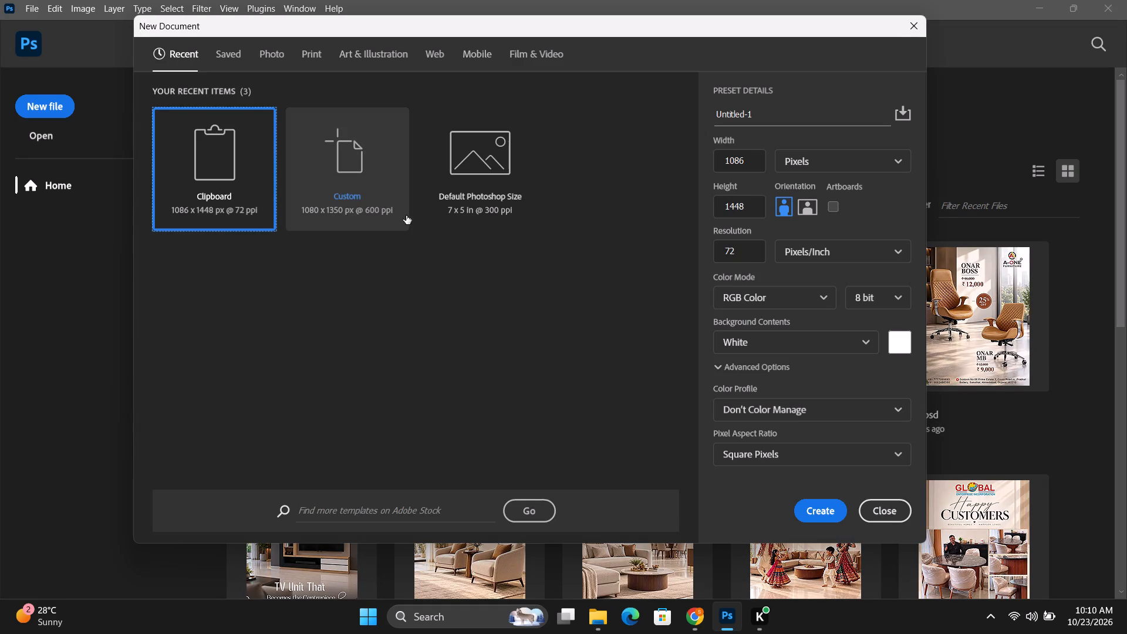
left_click(346, 195)
left_click(807, 509)
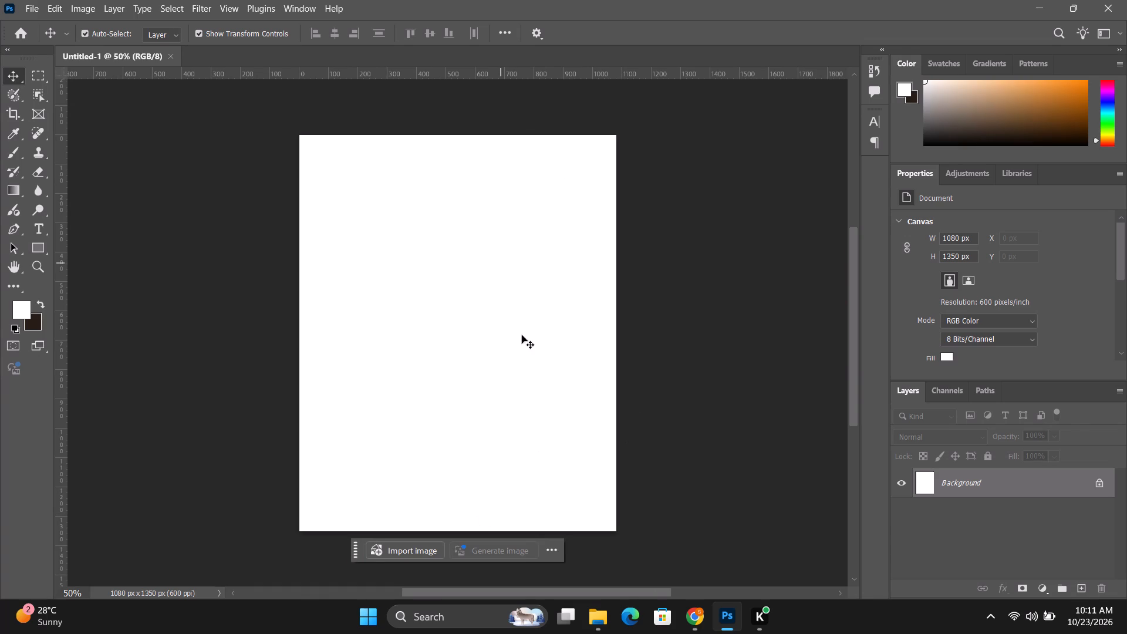
Open the mn 11 Photoshop file from the posts > mn furniture folder.
left_click(695, 613)
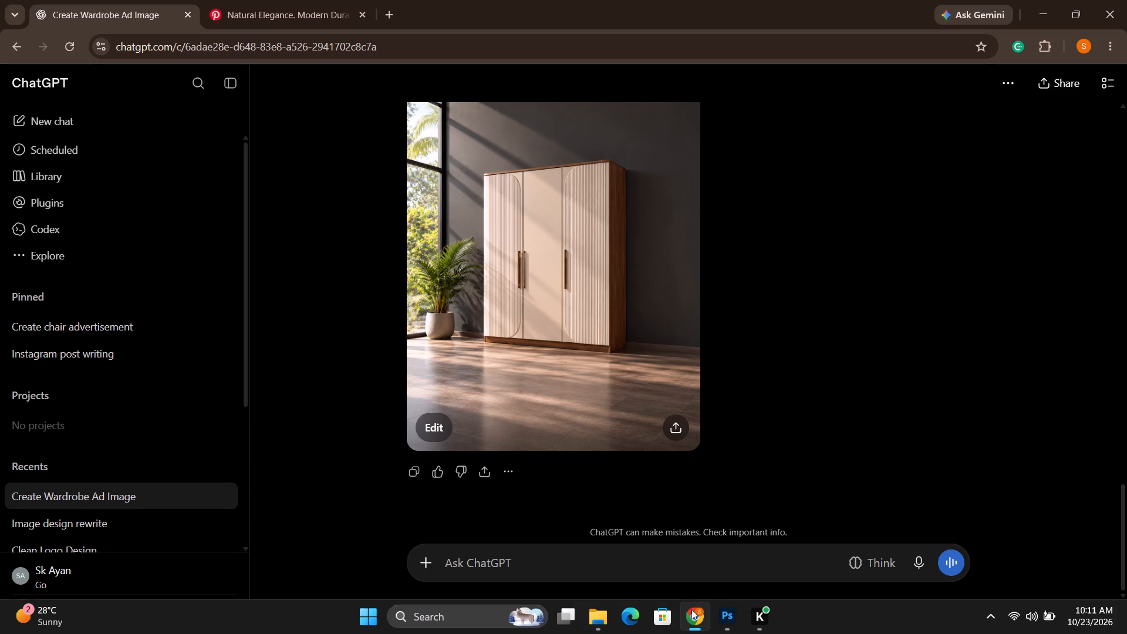
left_click(591, 612)
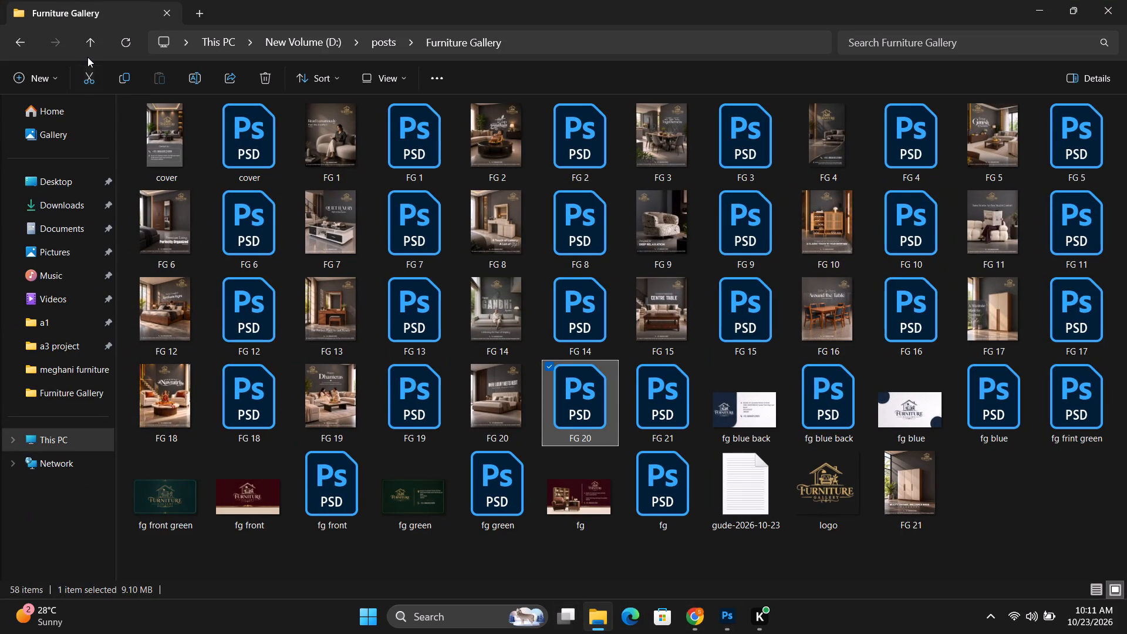
left_click(89, 53)
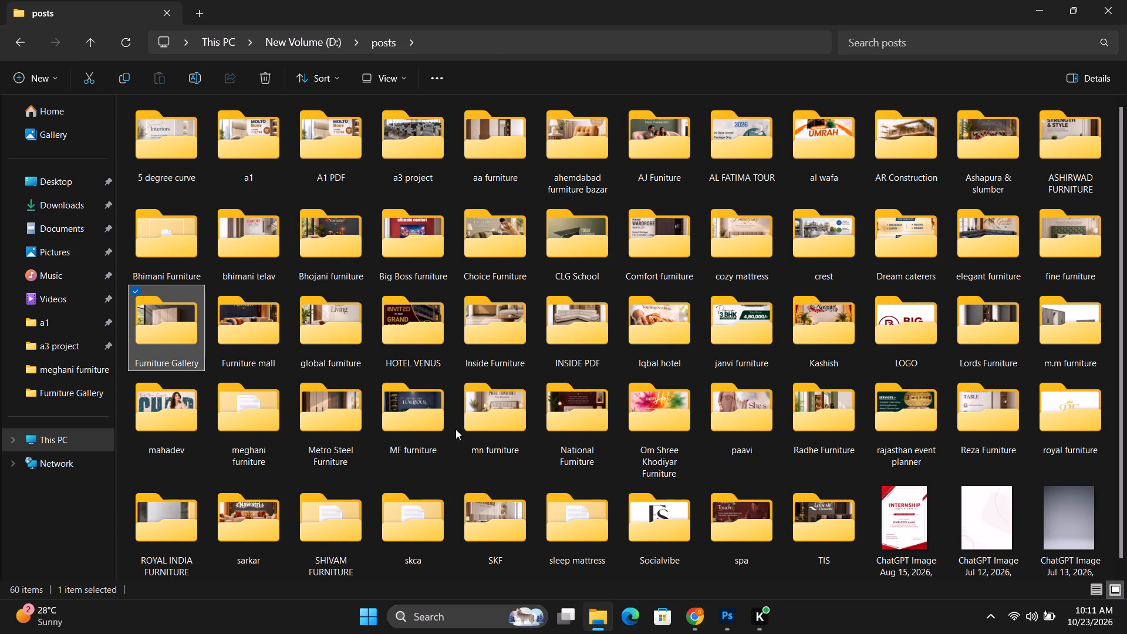
double_click(471, 431)
scroll(471, 431, "down", 10)
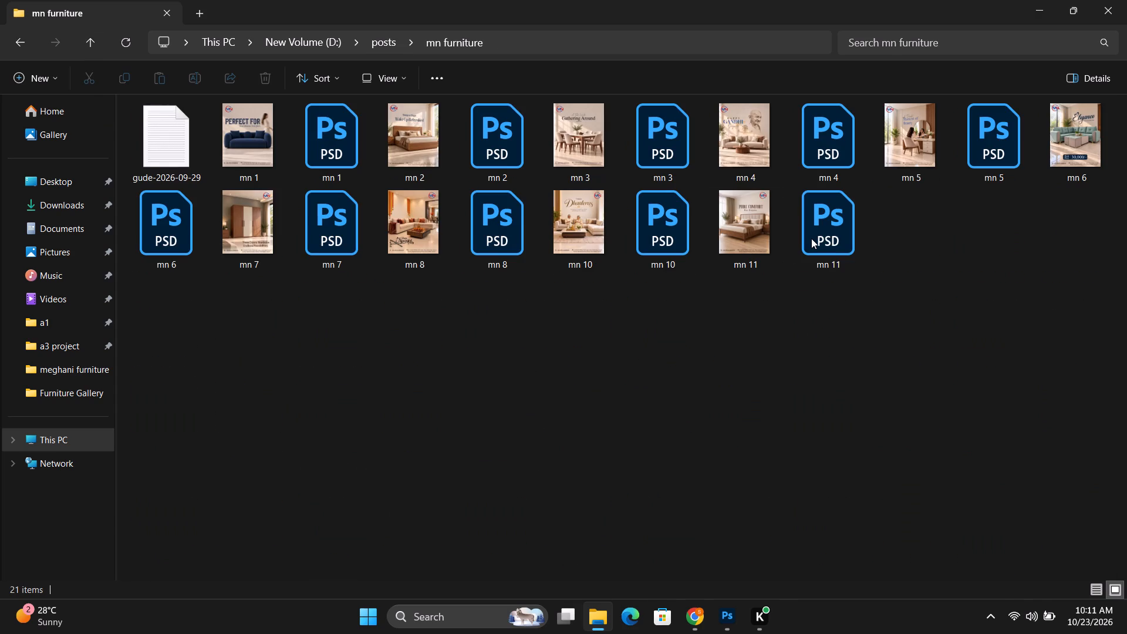
double_click(811, 238)
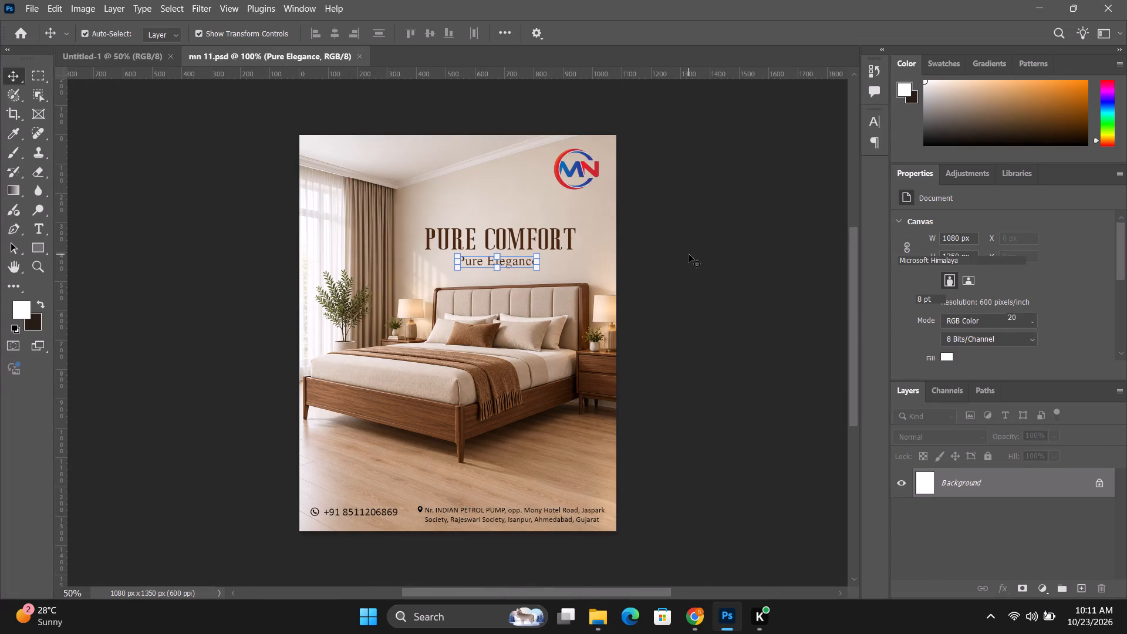
Create another new document from the recent Custom preset of 1080 x 1350 px at 600 ppi.
key("ctrl+n")
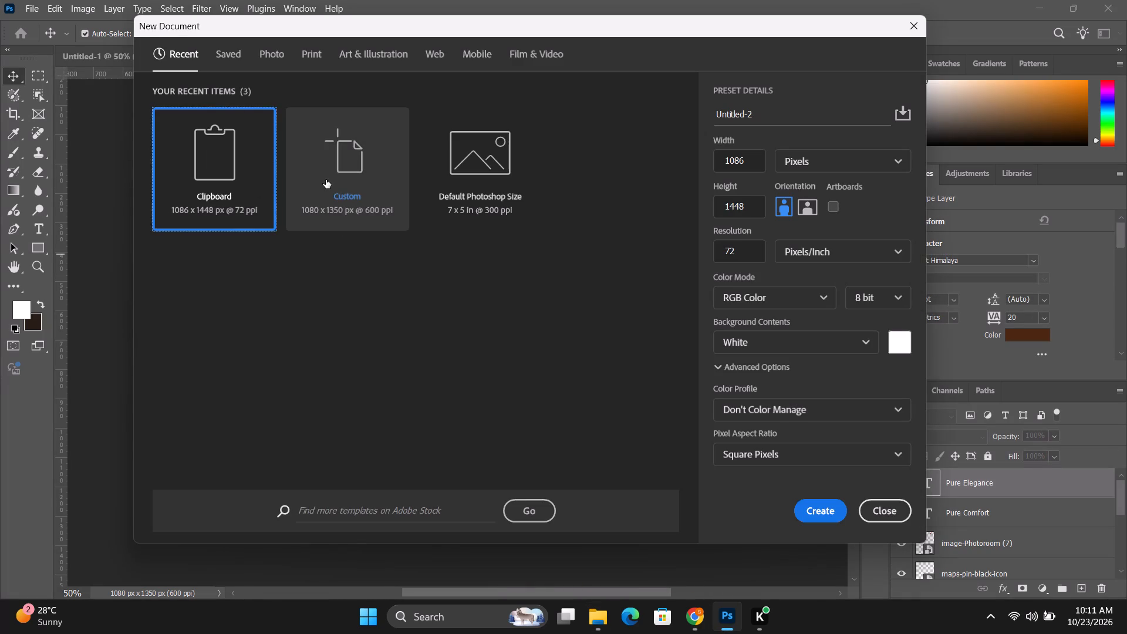
left_click(326, 180)
left_click(818, 513)
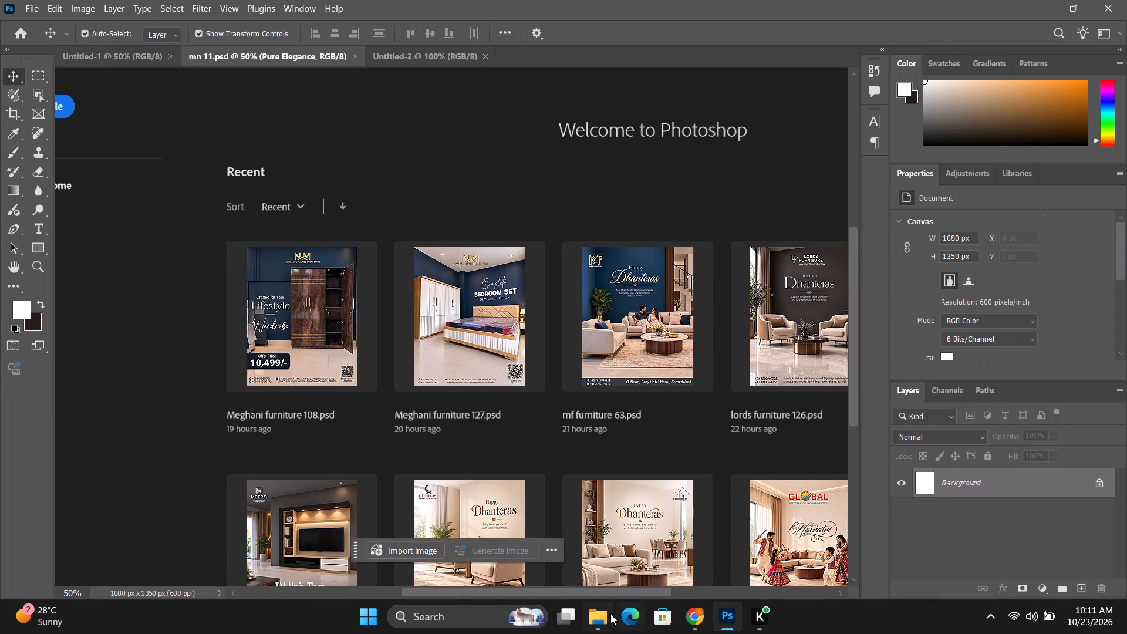
Browse the related wardrobe and furniture pins on Pinterest in Chrome and open the Jetclass "Crafting Sustainable Luxury" pin.
left_click(605, 614)
left_click(683, 612)
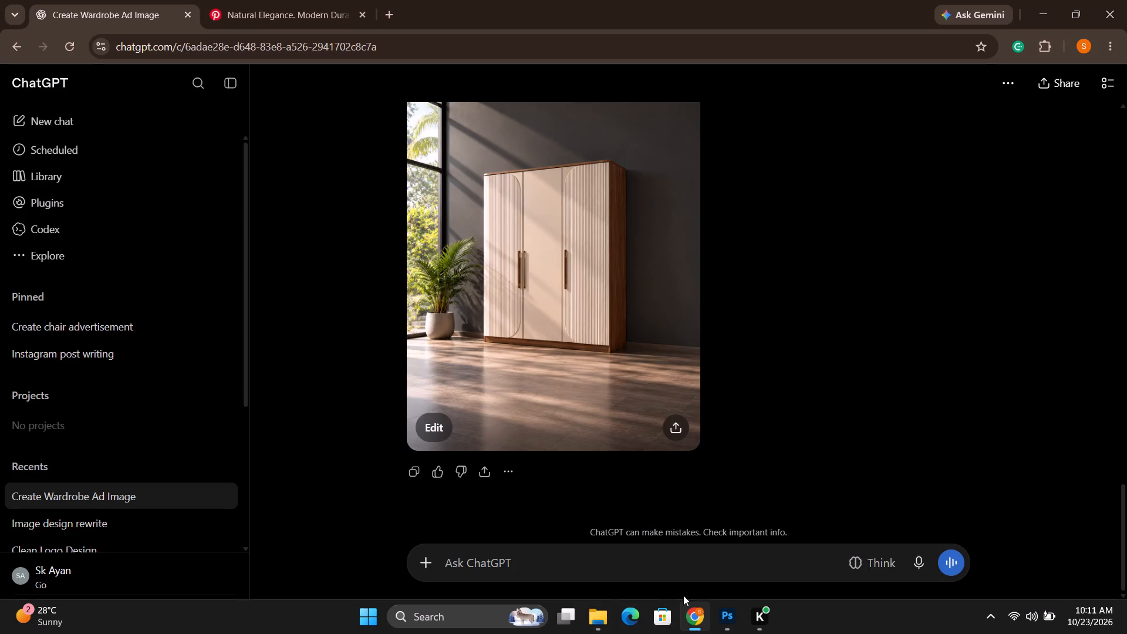
left_click(338, 0)
scroll(287, 375, "down", 2)
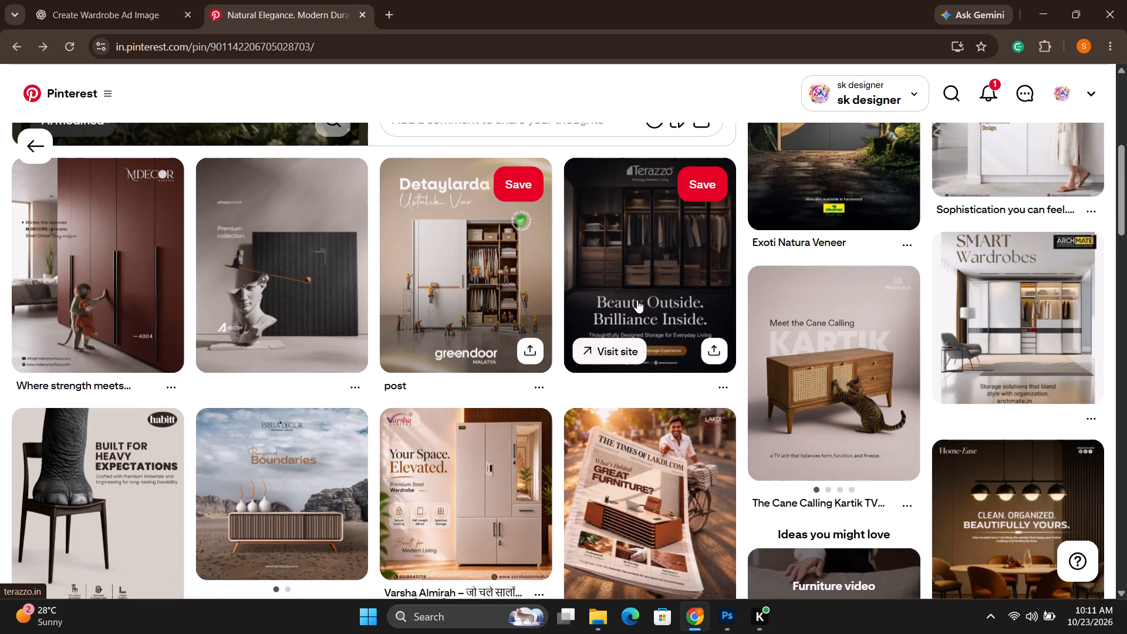
scroll(572, 294, "down", 1)
scroll(572, 294, "up", 1)
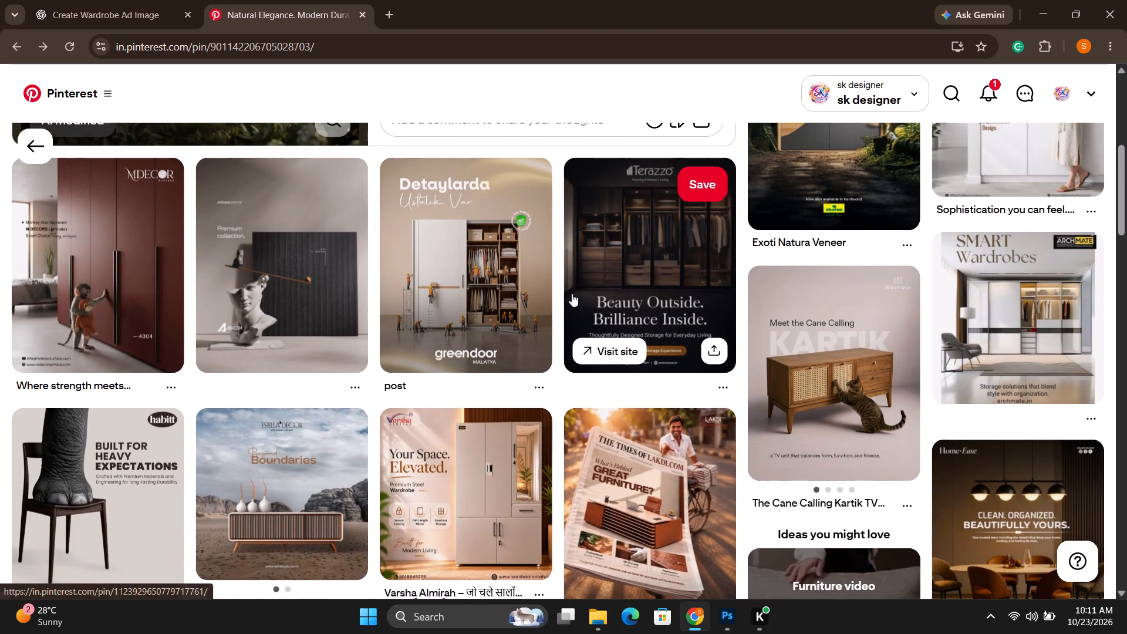
scroll(572, 294, "down", 1)
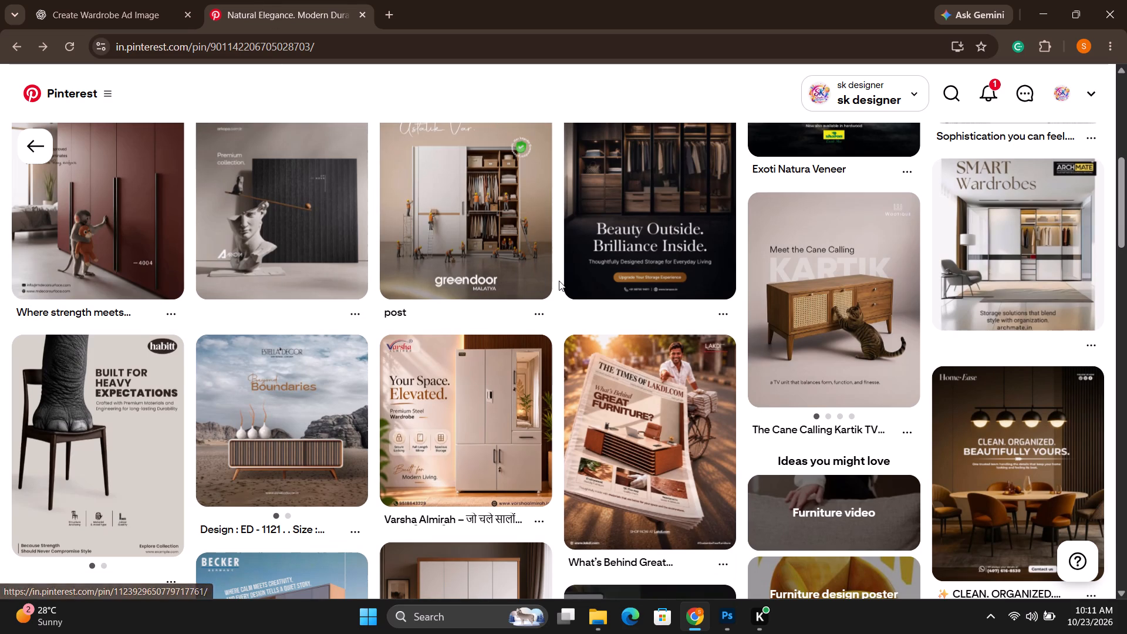
scroll(559, 281, "down", 3)
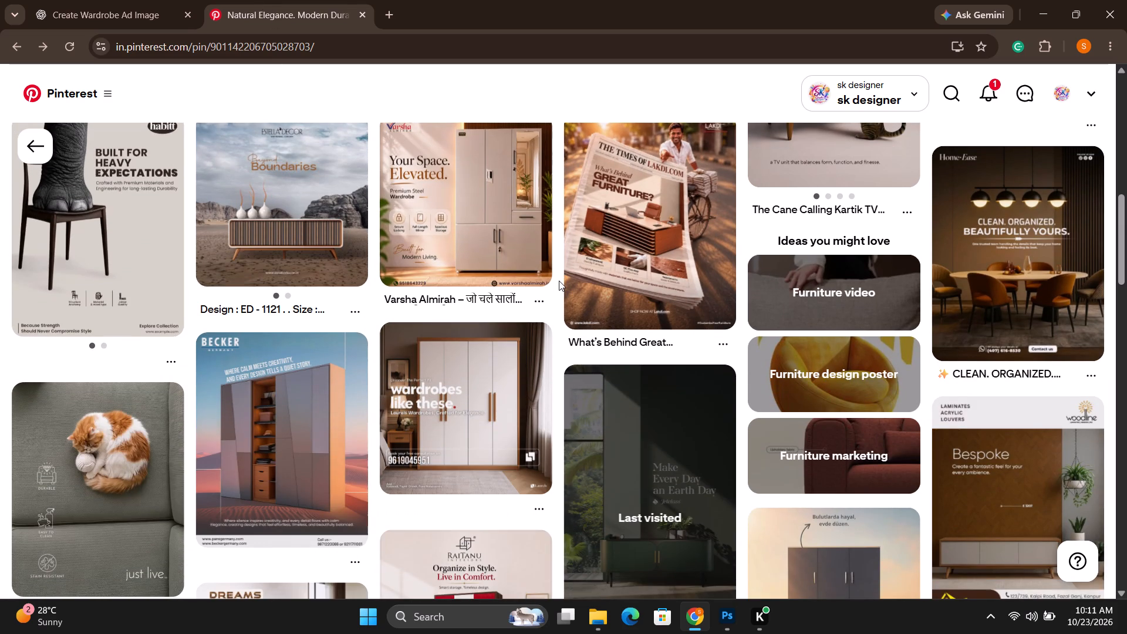
scroll(559, 281, "down", 3)
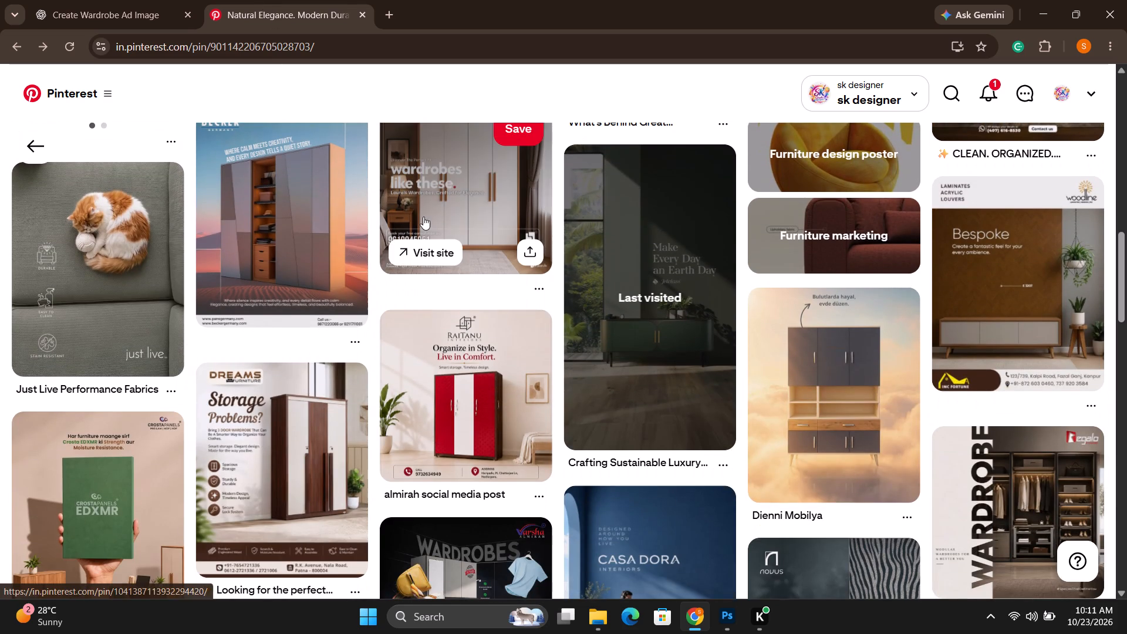
left_click(627, 316)
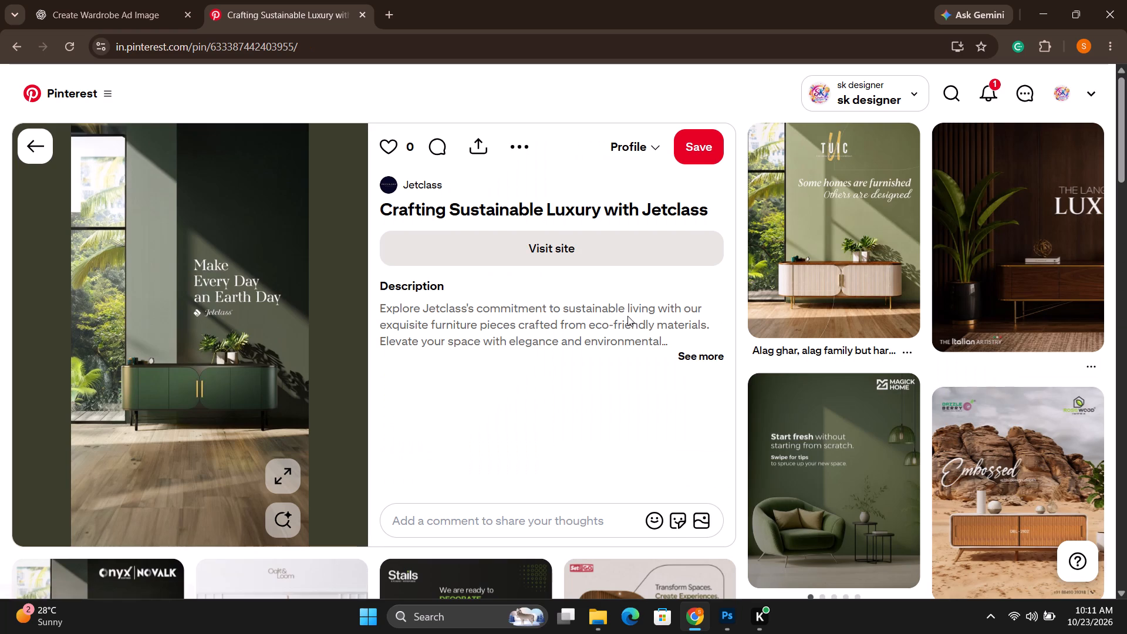
scroll(627, 316, "down", 7)
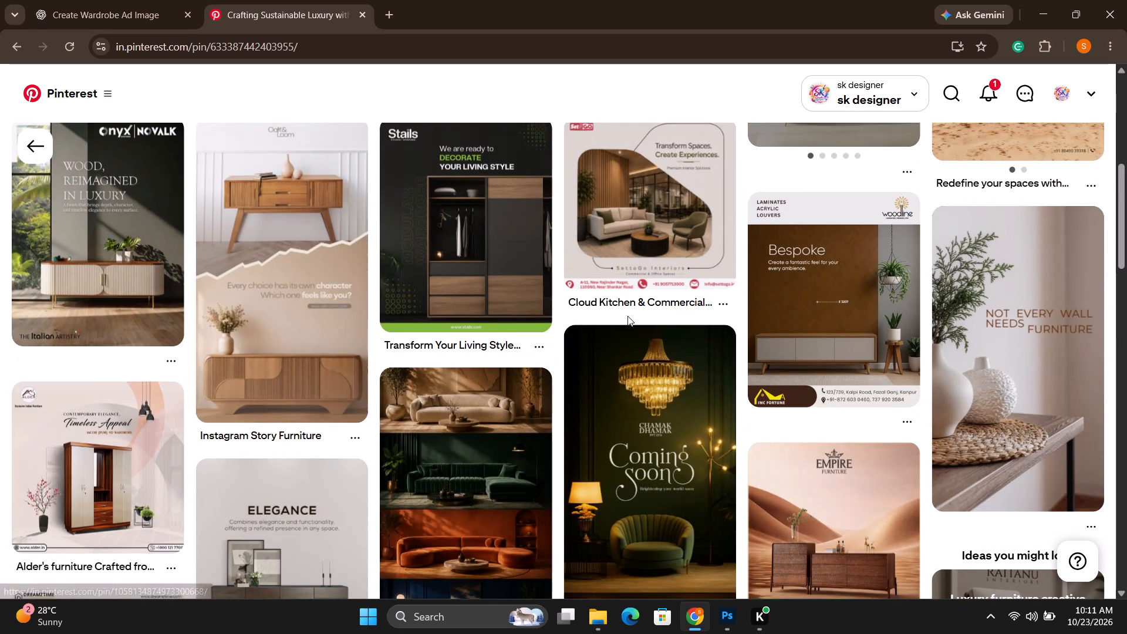
scroll(627, 316, "down", 4)
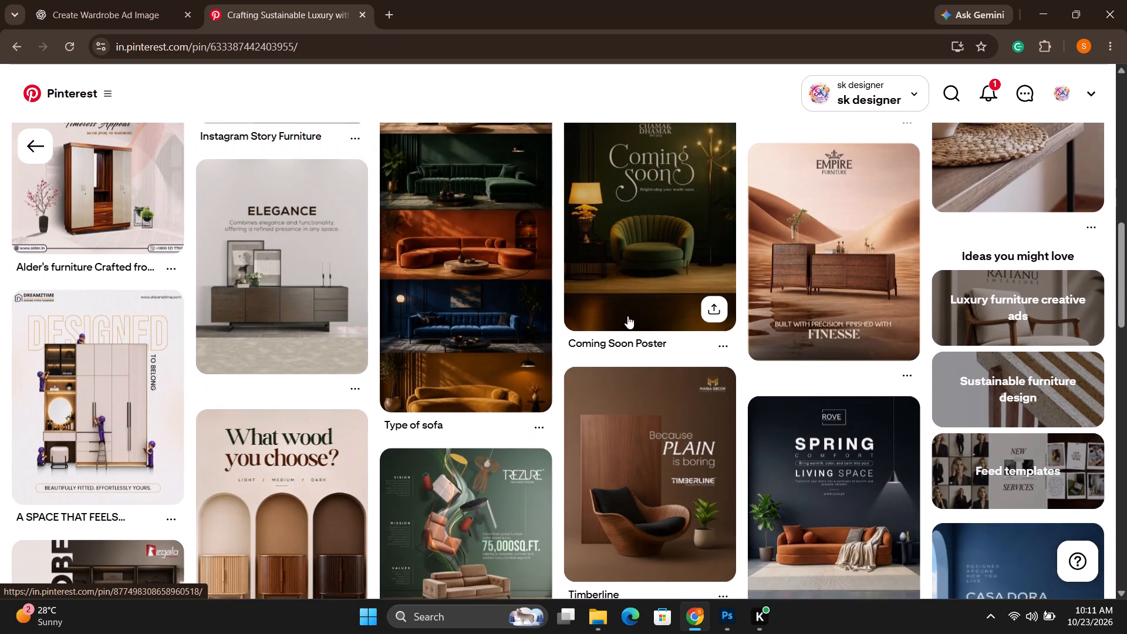
scroll(627, 316, "down", 7)
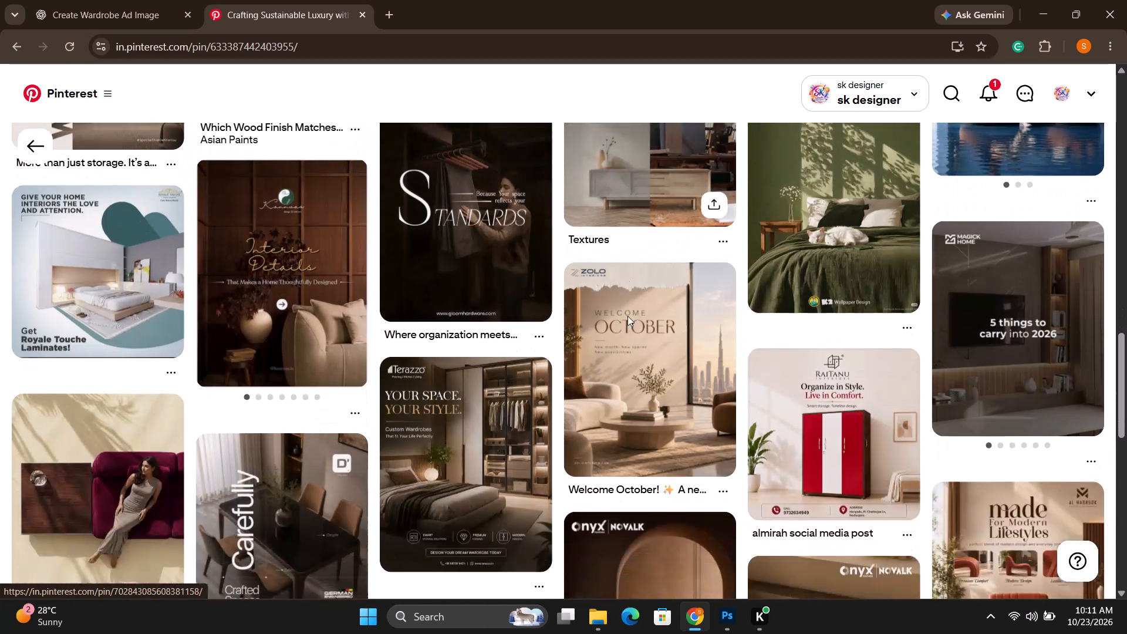
scroll(627, 316, "down", 2)
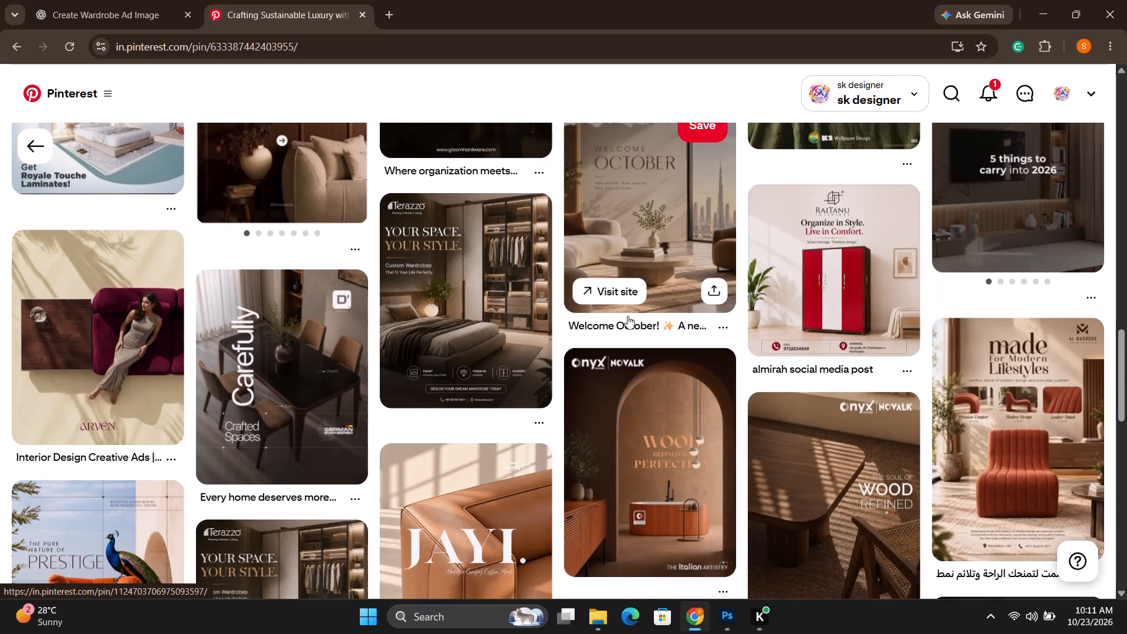
scroll(627, 316, "down", 2)
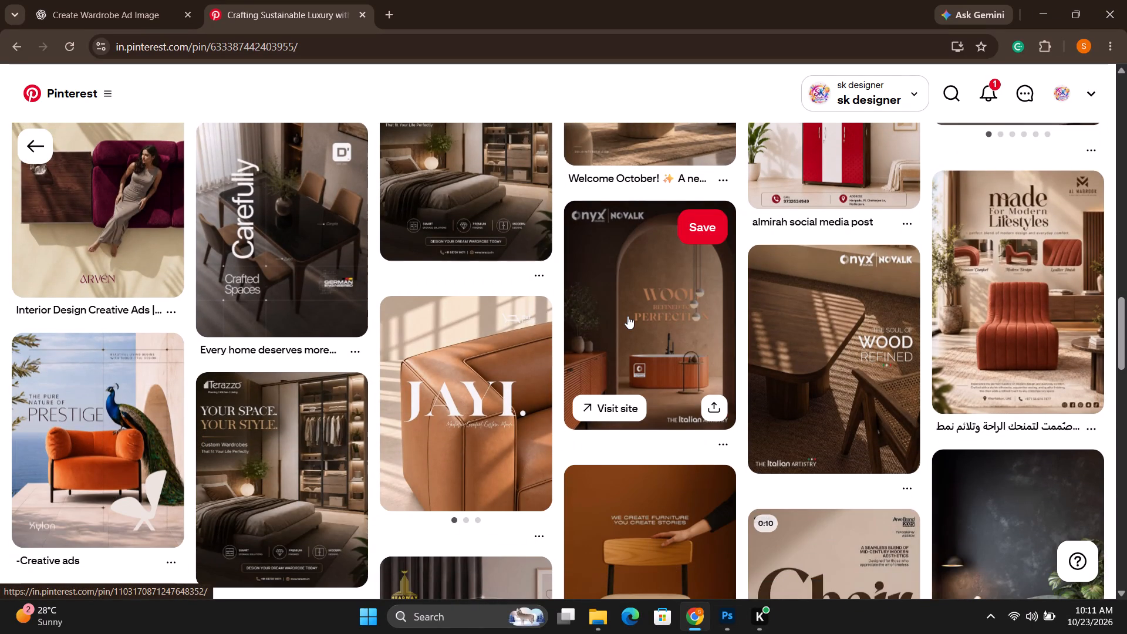
scroll(627, 316, "down", 2)
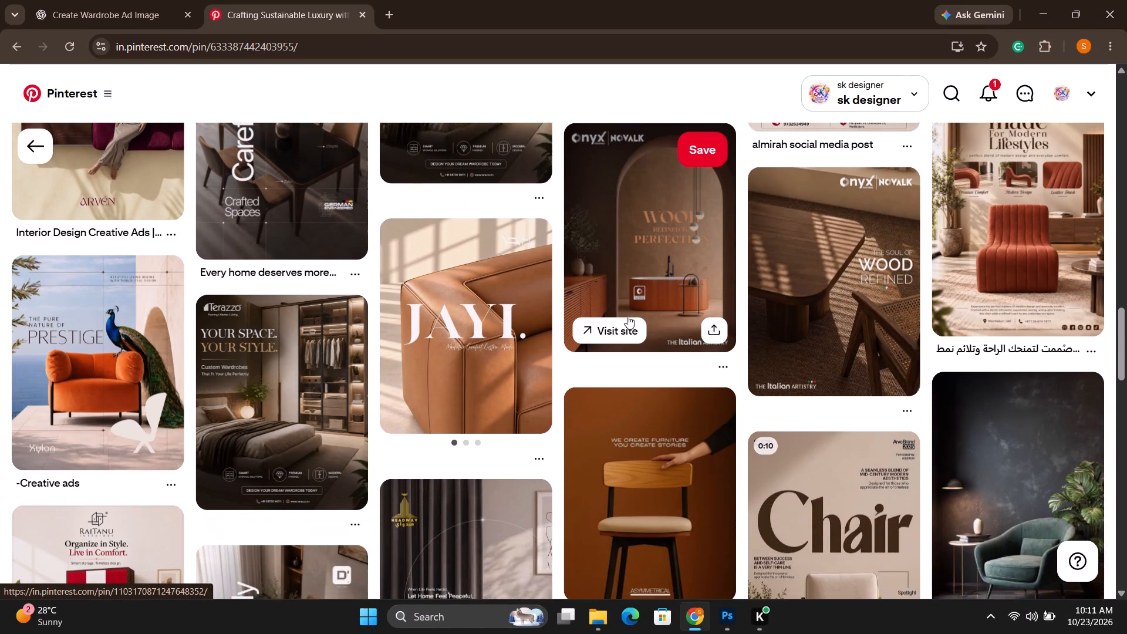
scroll(627, 316, "up", 3)
scroll(627, 316, "down", 6)
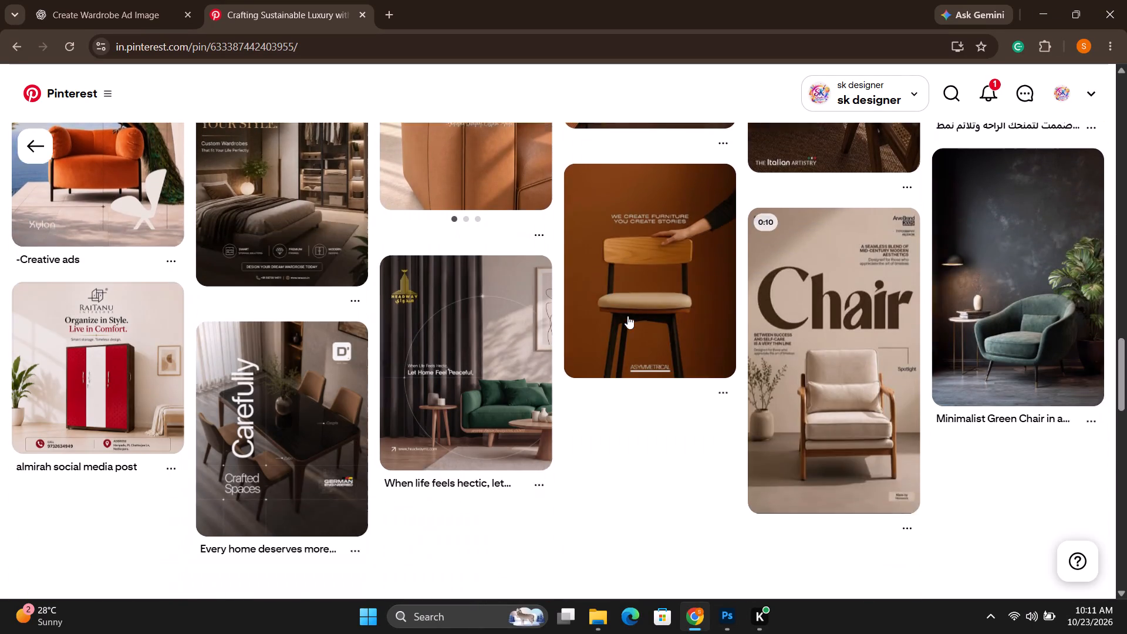
scroll(627, 316, "down", 5)
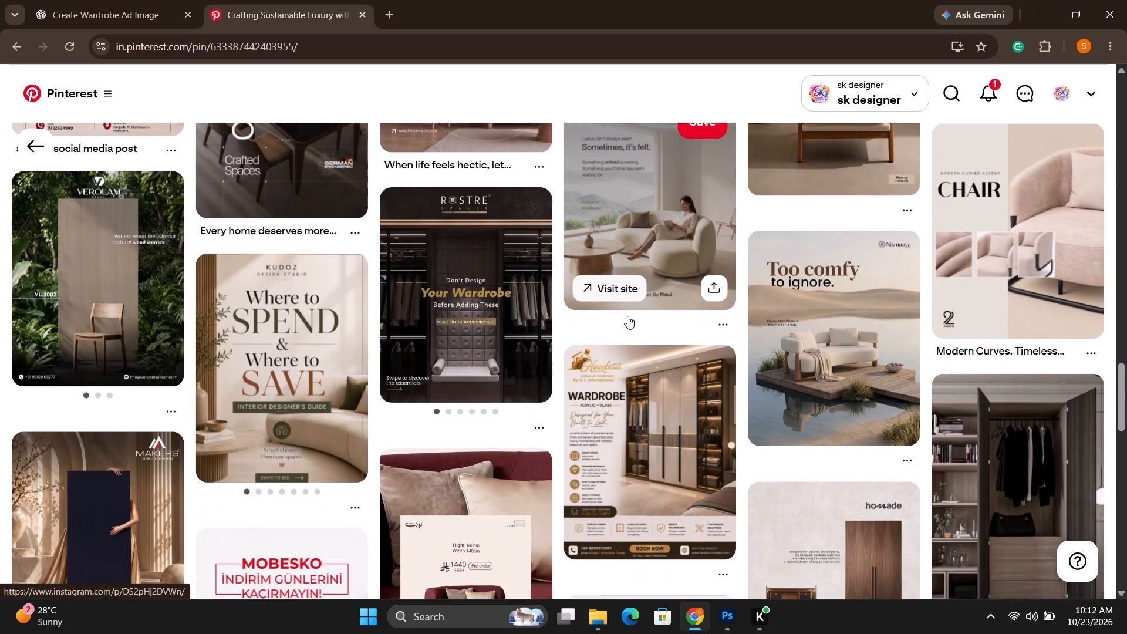
scroll(627, 316, "down", 5)
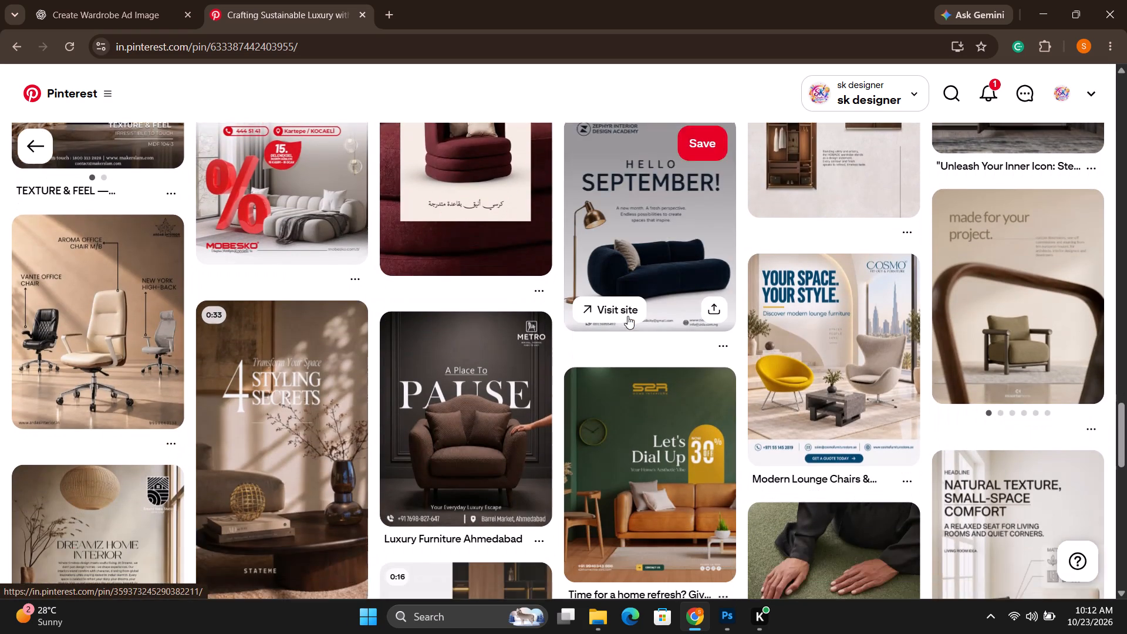
scroll(627, 316, "down", 3)
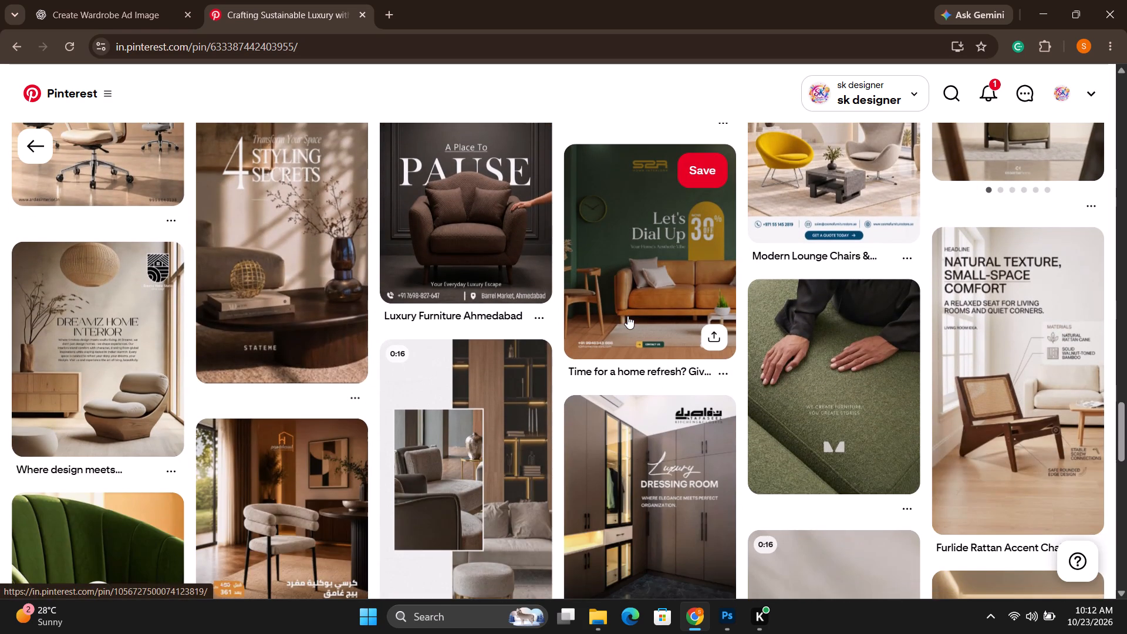
scroll(627, 316, "up", 1)
scroll(627, 316, "down", 4)
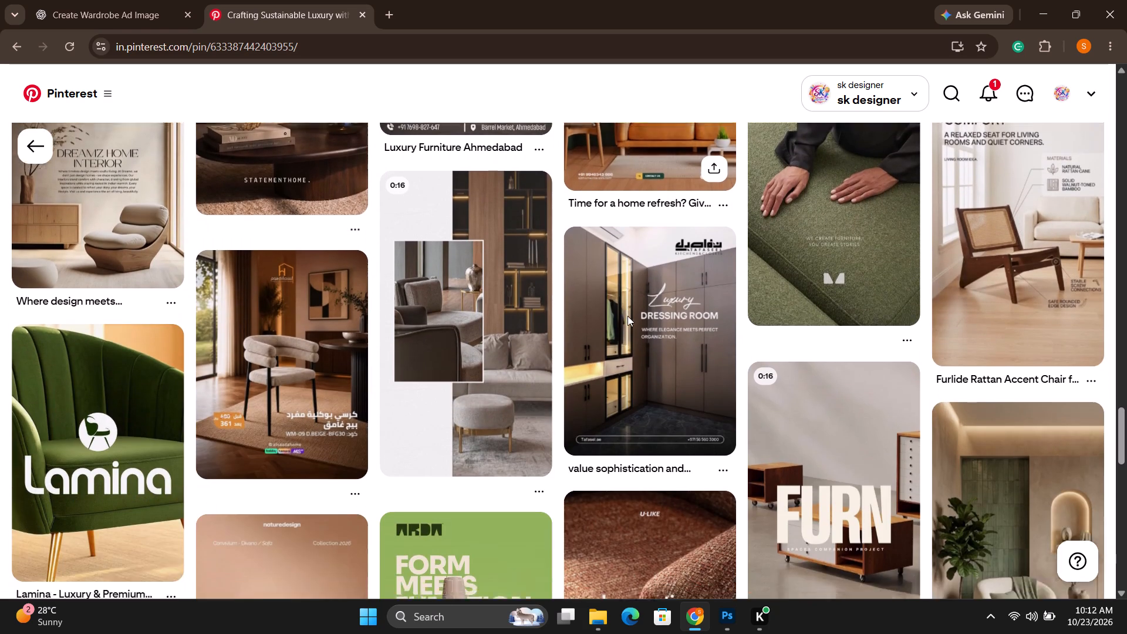
scroll(627, 316, "down", 3)
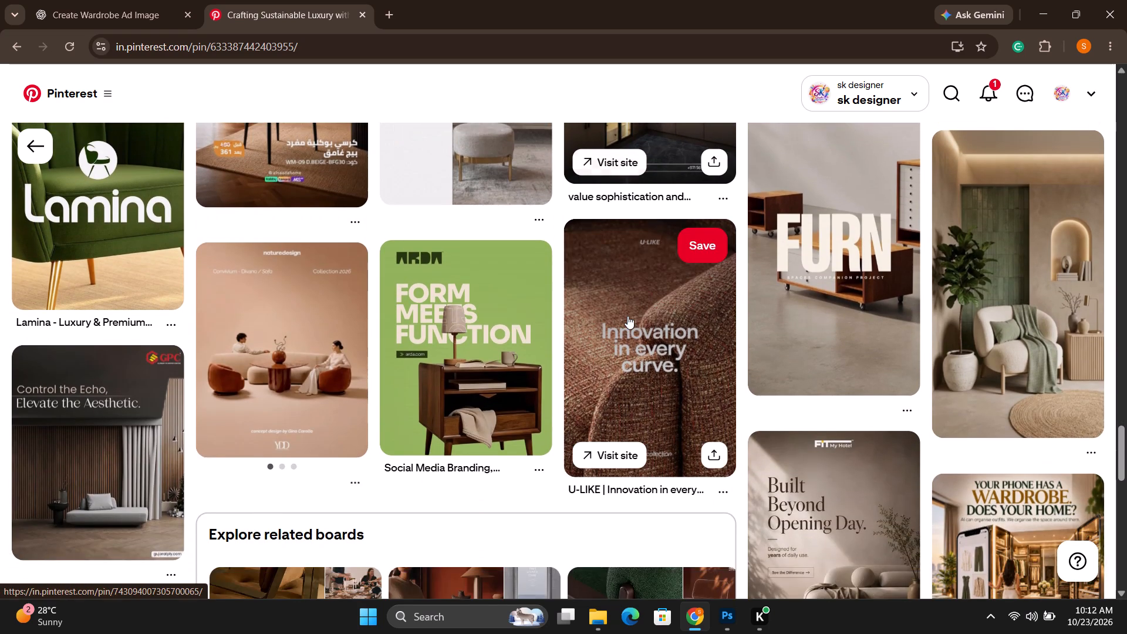
scroll(627, 316, "down", 1)
scroll(627, 316, "up", 2)
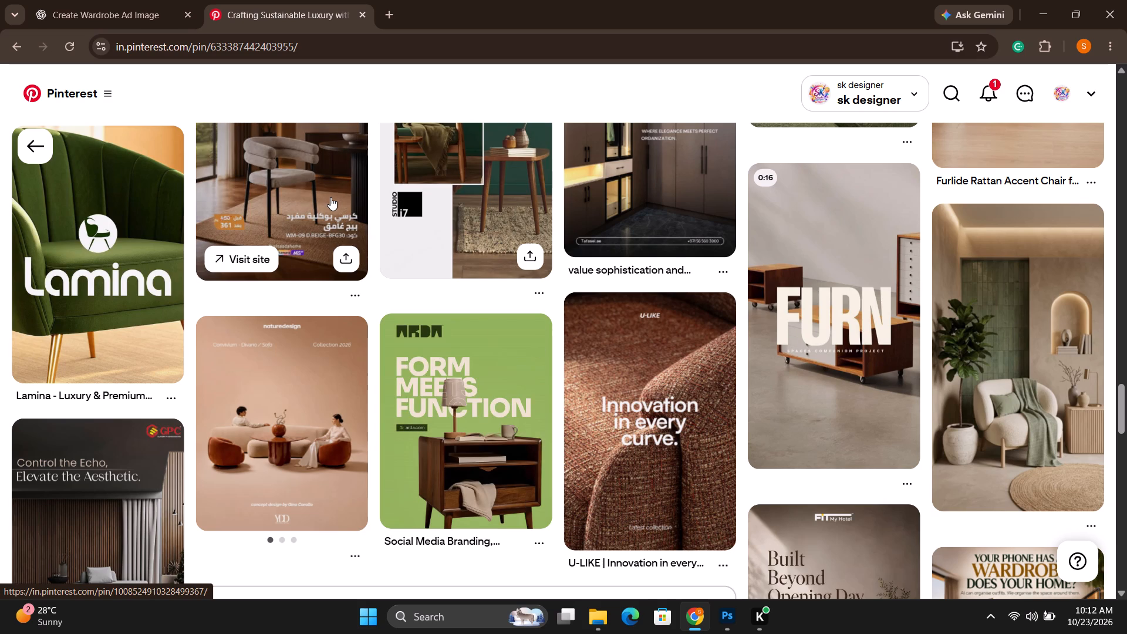
scroll(279, 345, "down", 5)
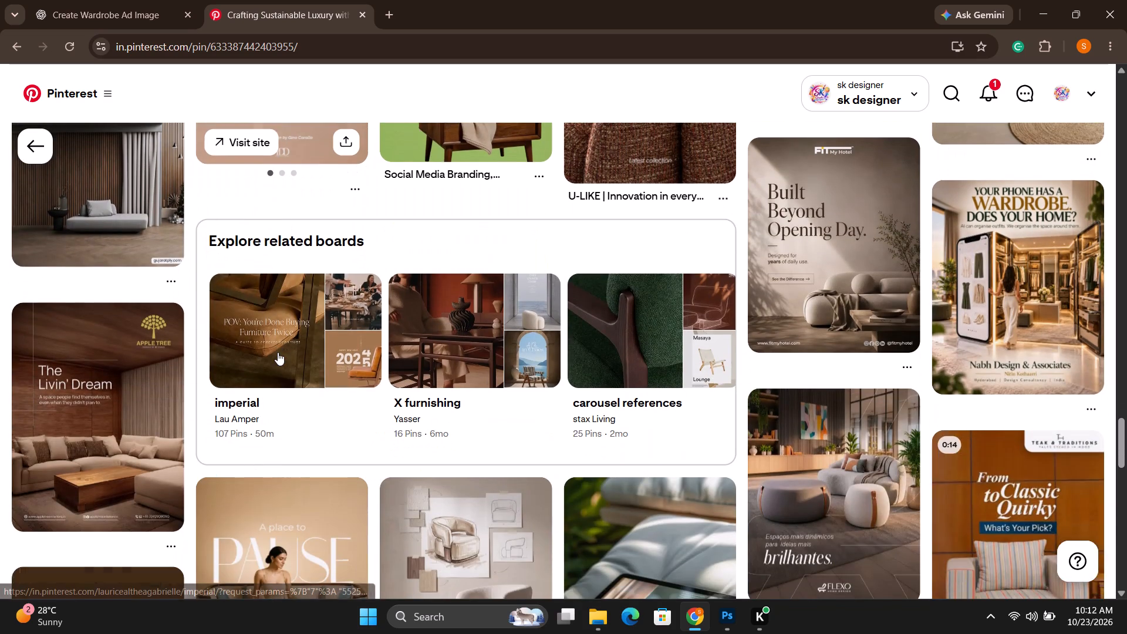
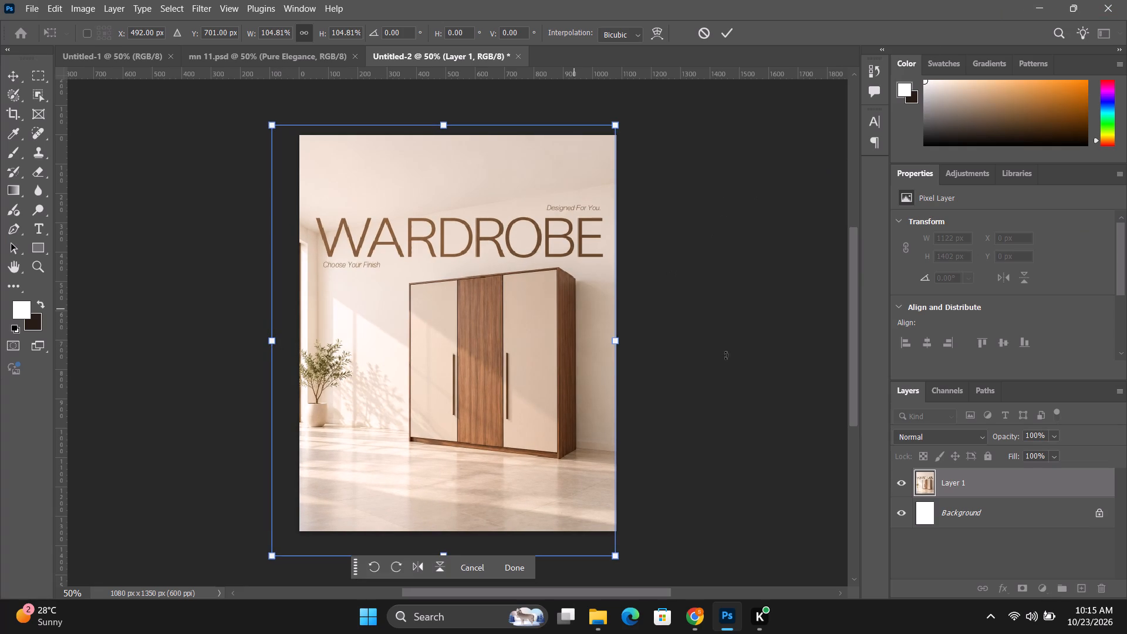
left_click_drag(482, 312, 484, 319)
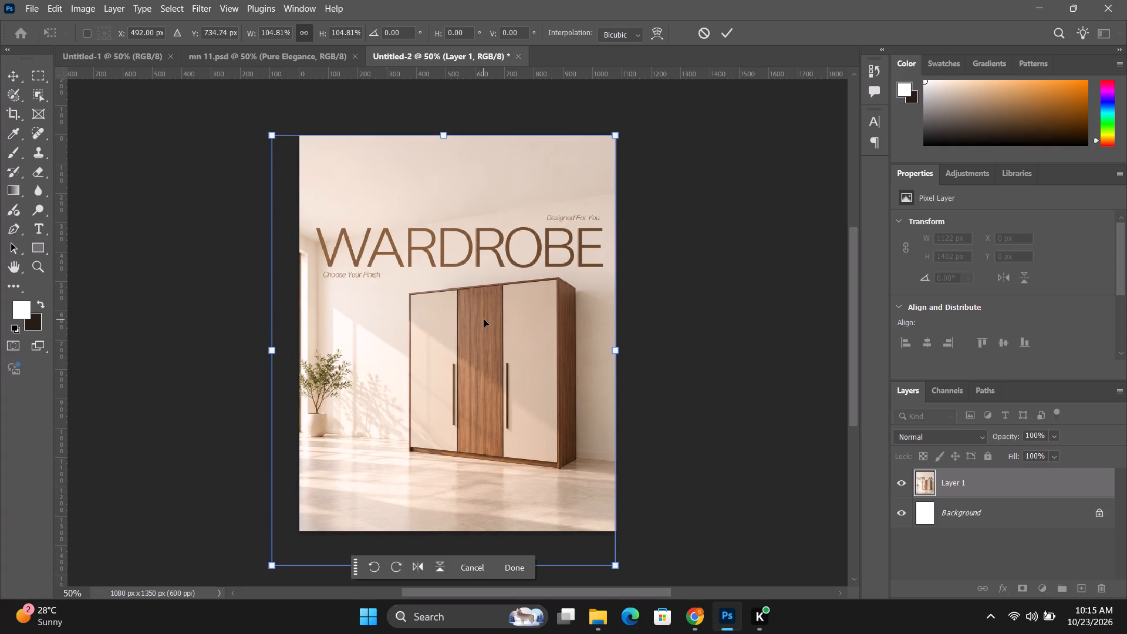
left_click(728, 38)
left_click(701, 208)
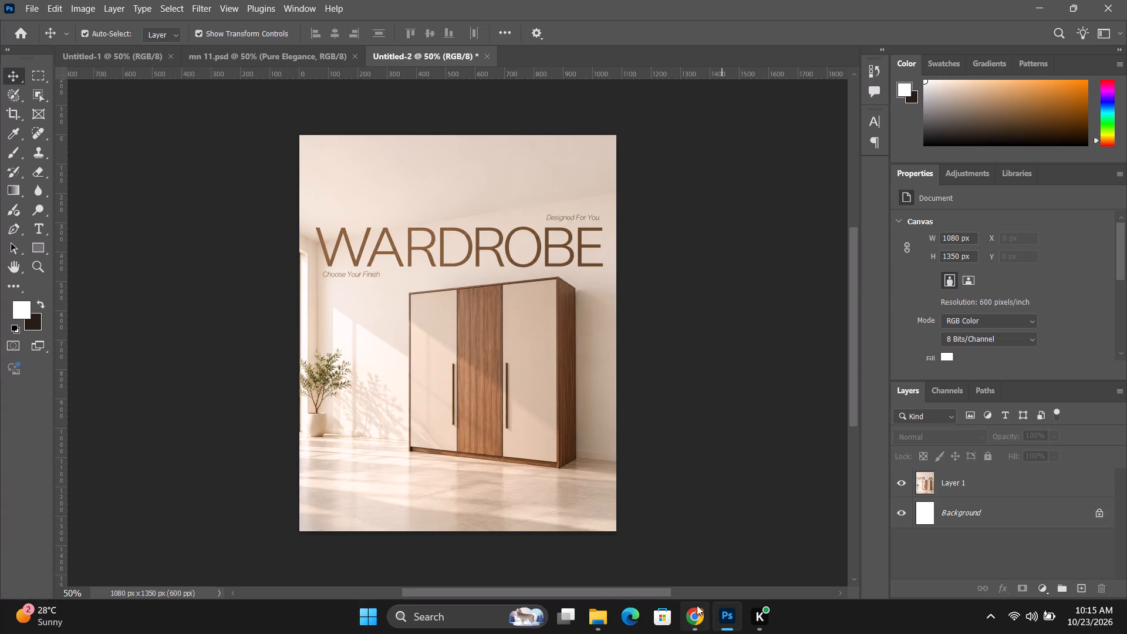
Copy the logo, map pin, phone number, address and phone icon layers from mn 11.psd into Untitled-2 and nudge them down slightly.
left_click(274, 61)
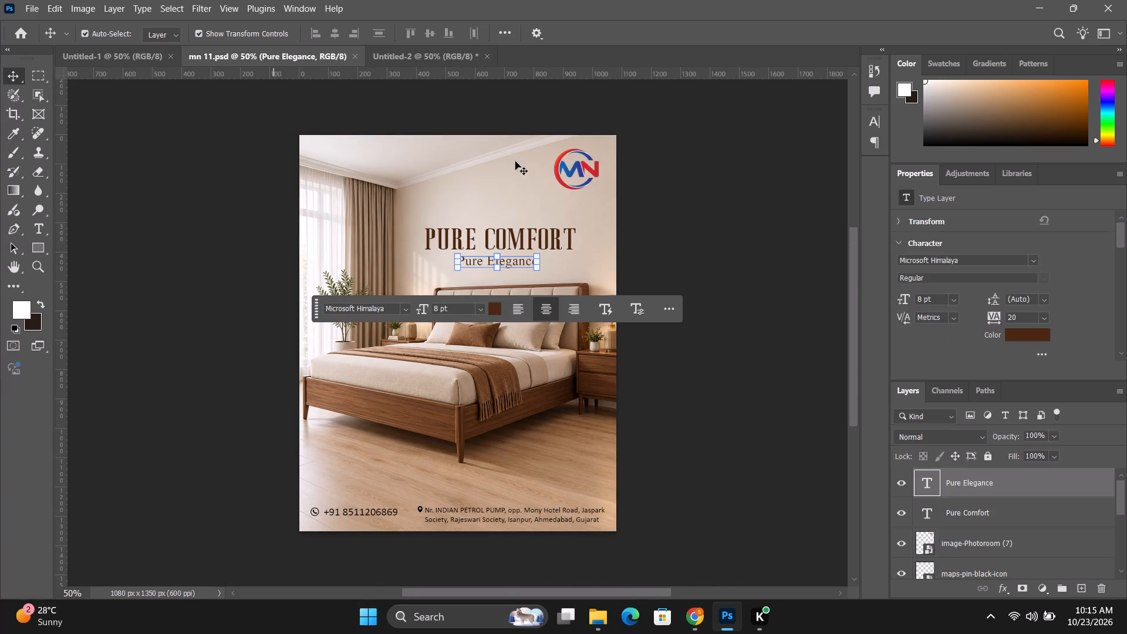
left_click(571, 169)
left_click(576, 169)
left_click(589, 169)
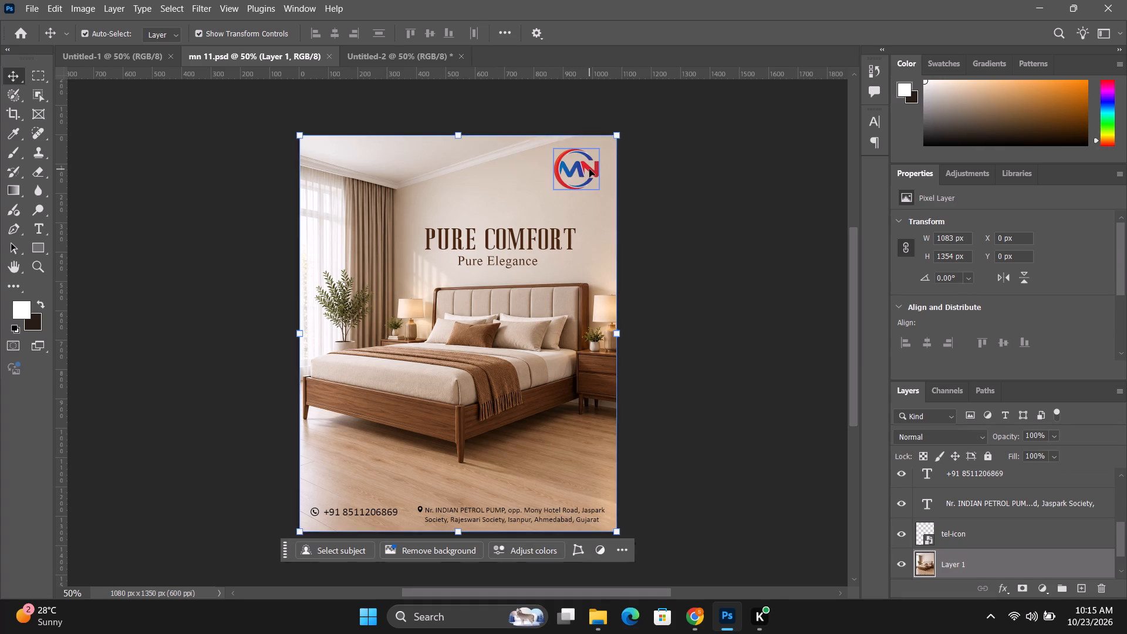
scroll(989, 520, "down", 2)
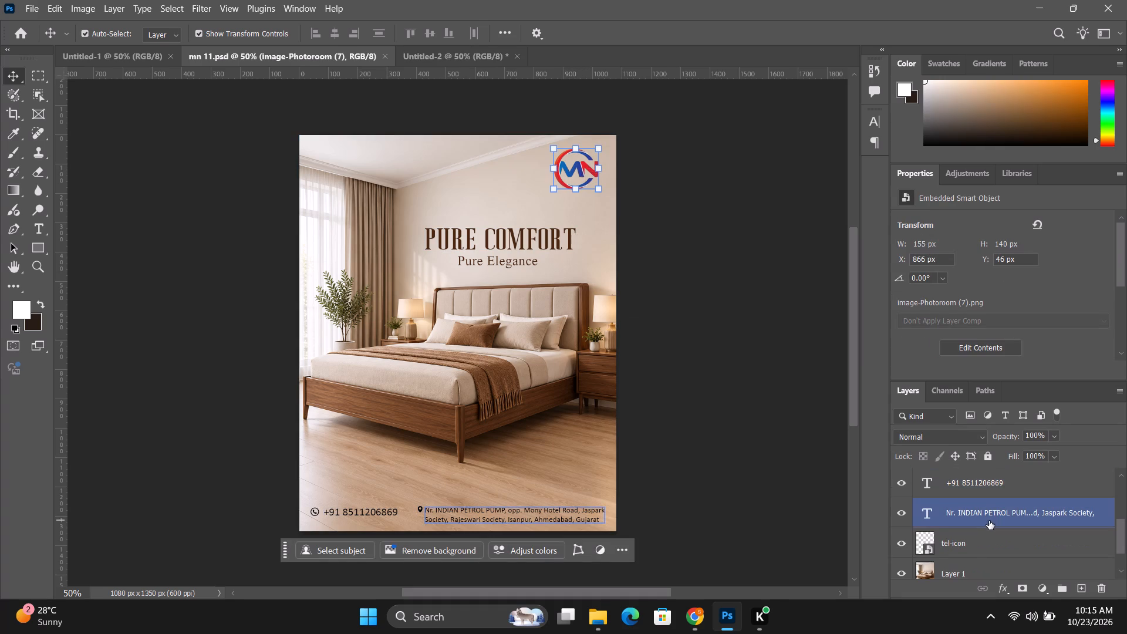
left_click(987, 536, "shift")
key("ctrl+c")
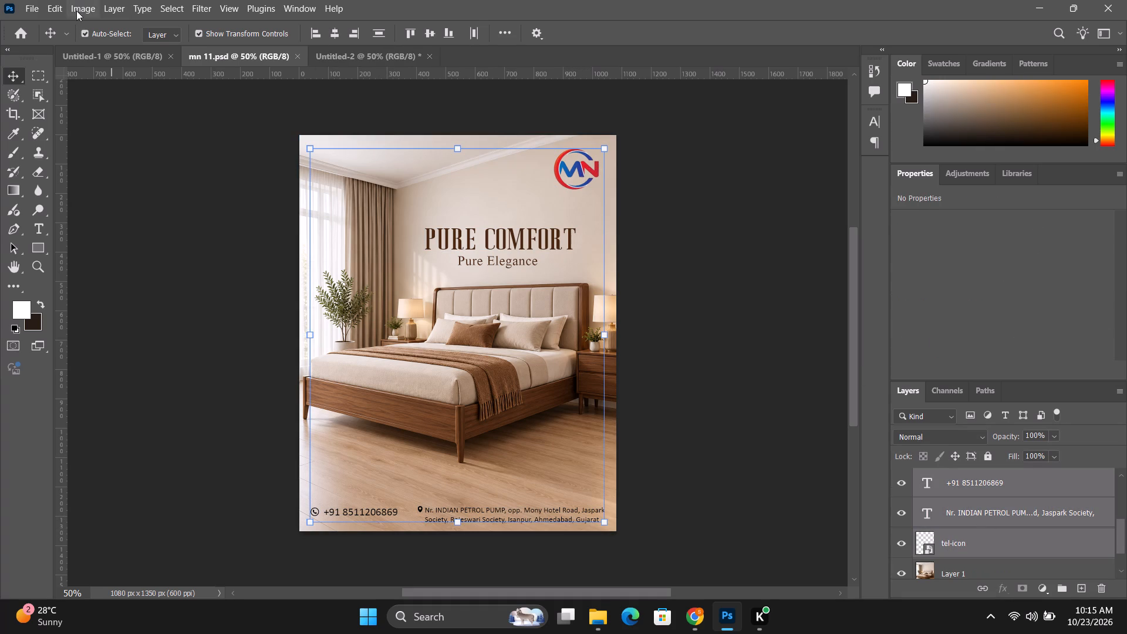
left_click(375, 56)
key("ctrl+v")
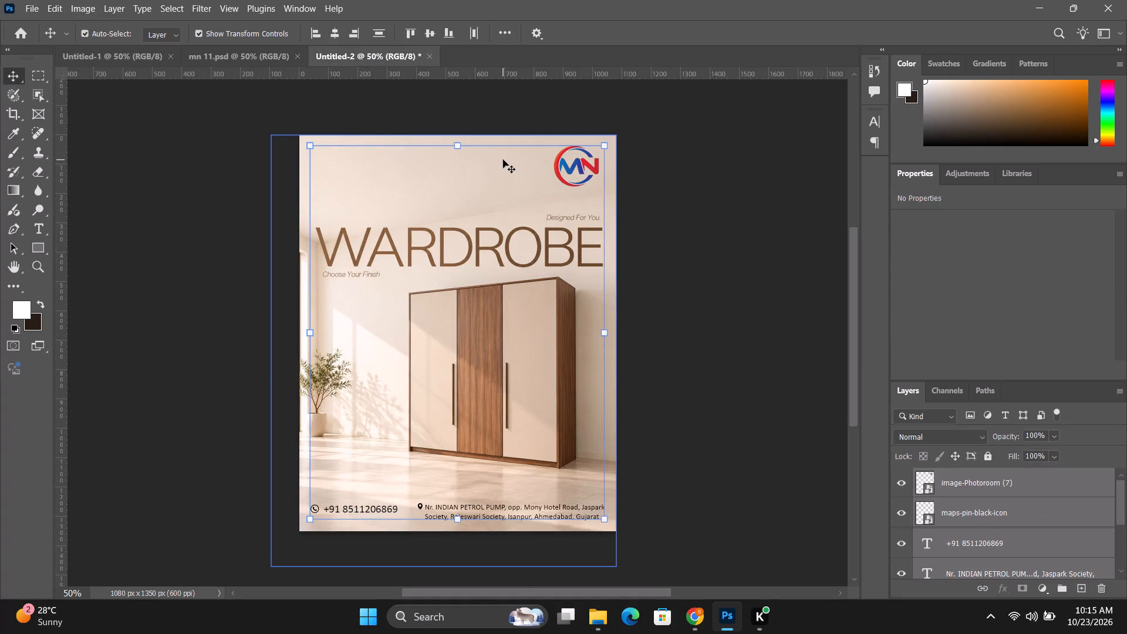
key("shift+Down")
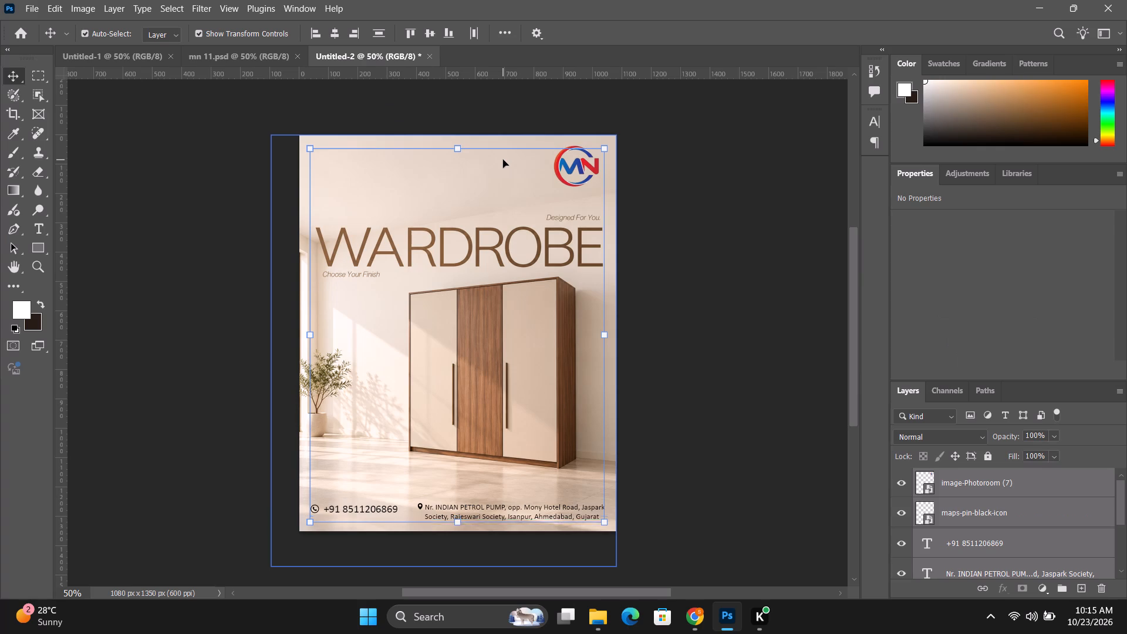
left_click(691, 251)
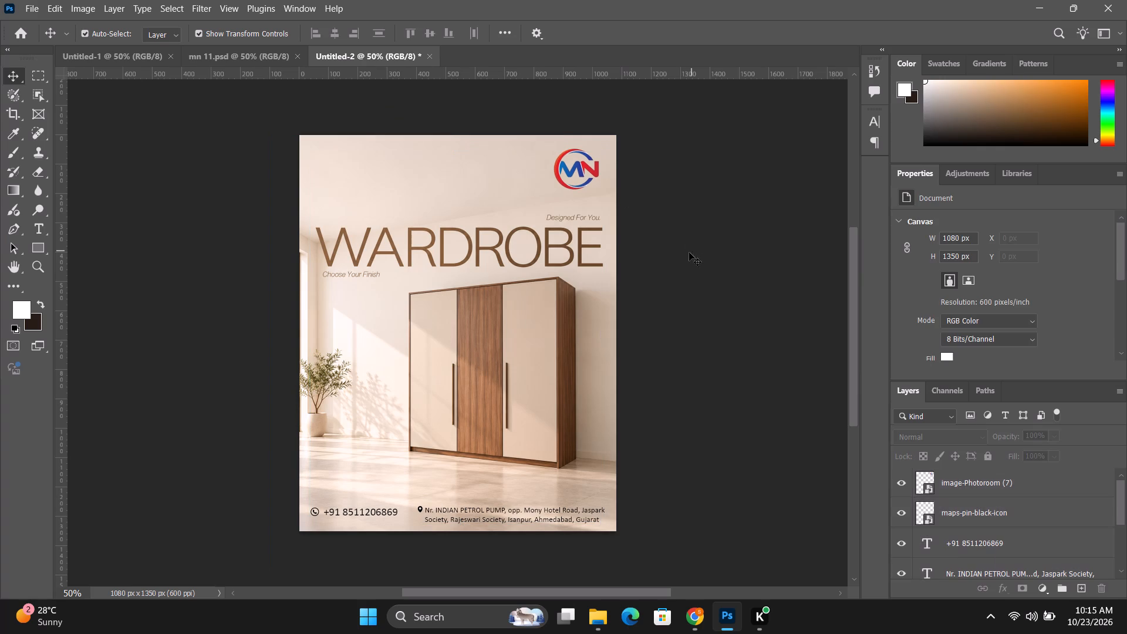
Save a PSD copy of the wardrobe post as "mn 12" in the posts > mn furniture folder.
scroll(377, 310, "up", 1, "alt")
key("ctrl+alt+s")
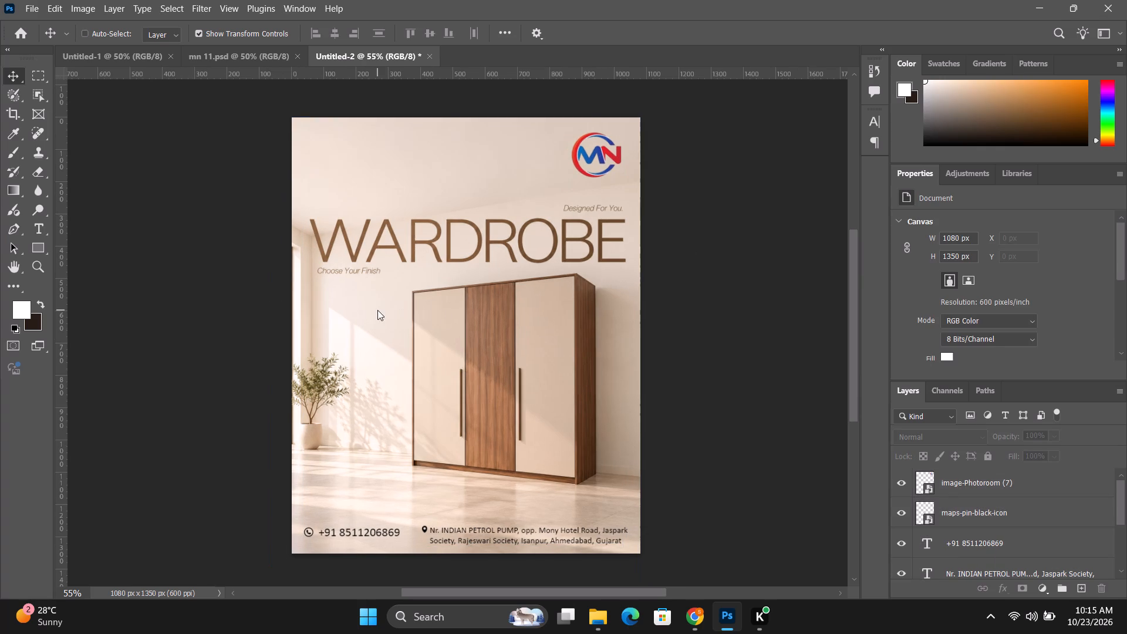
scroll(316, 223, "down", 20)
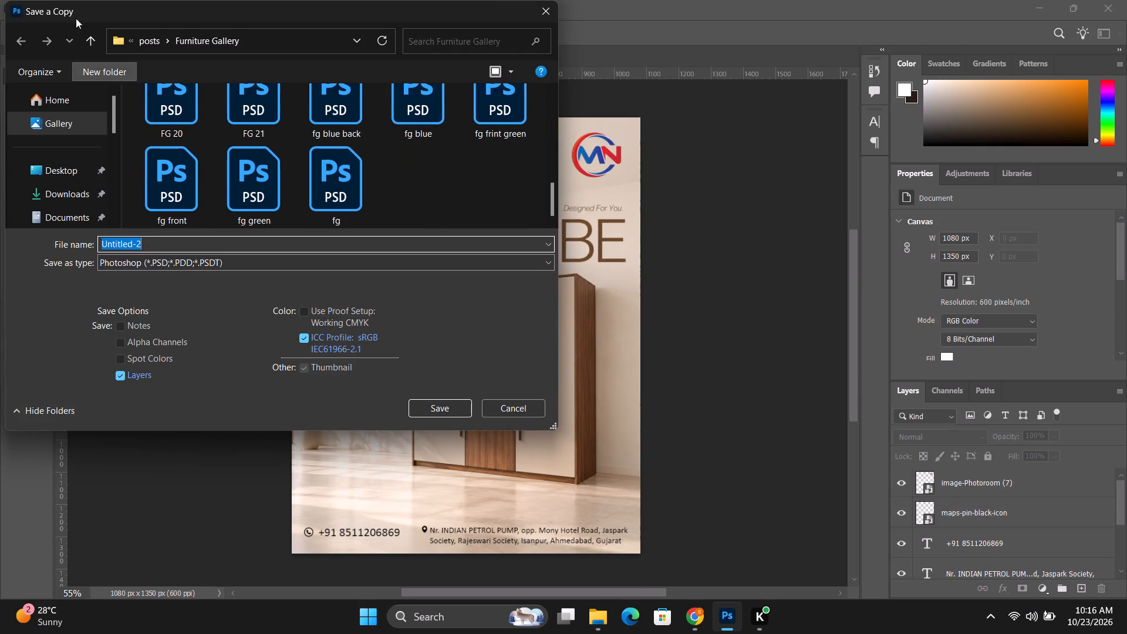
left_click(87, 43)
left_click(254, 161)
key("m")
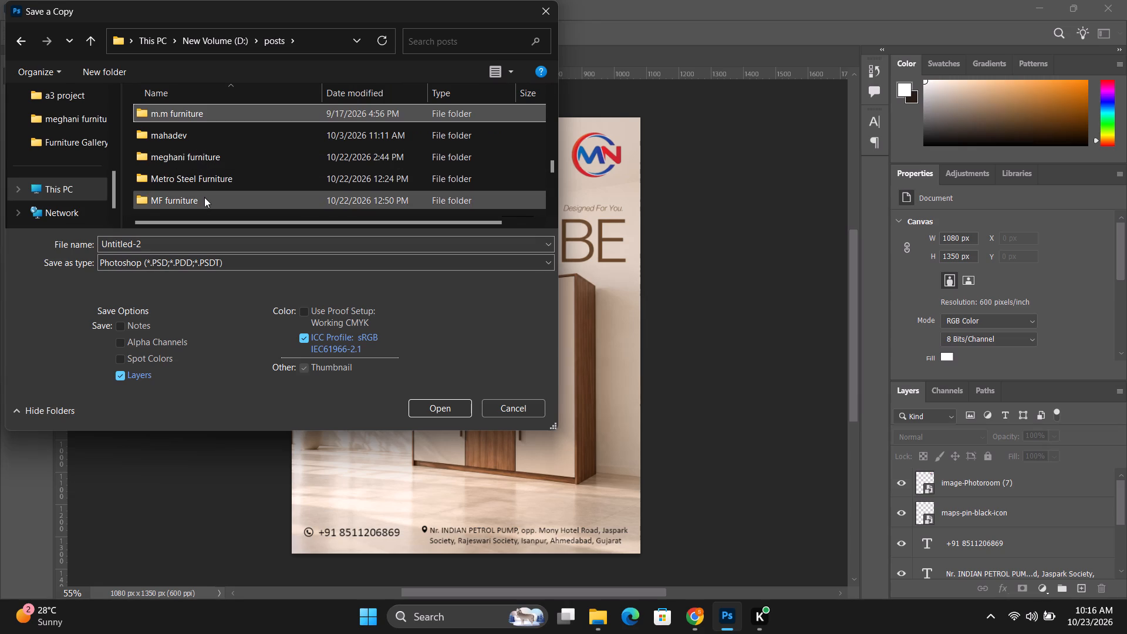
scroll(214, 140, "up", 1)
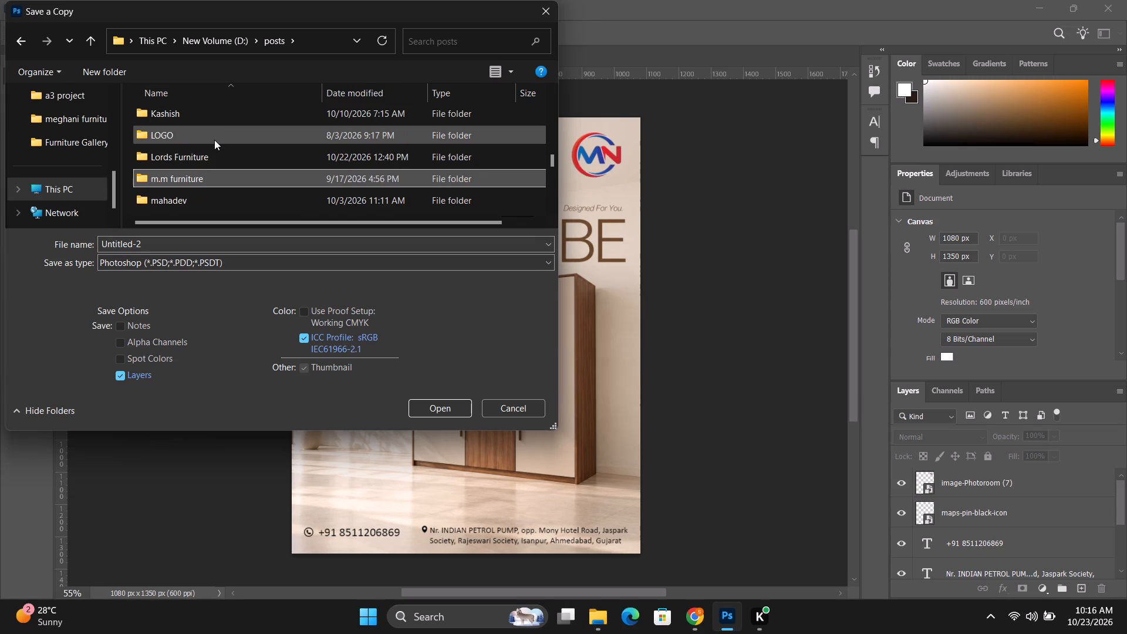
scroll(214, 140, "down", 2)
double_click(200, 158)
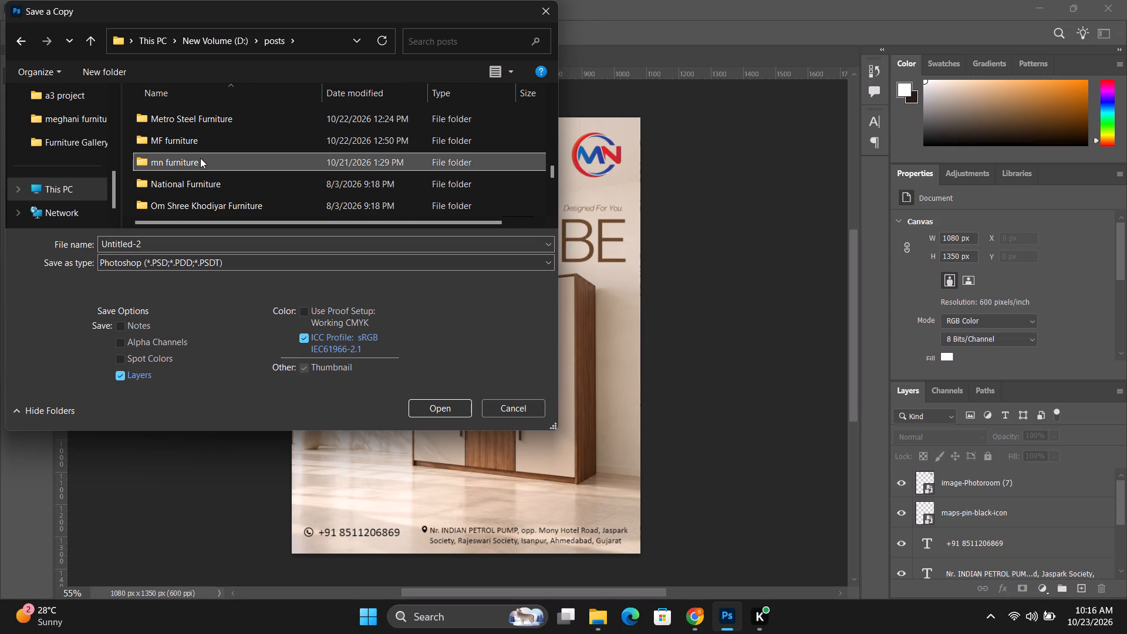
scroll(206, 159, "down", 17)
left_click(526, 186)
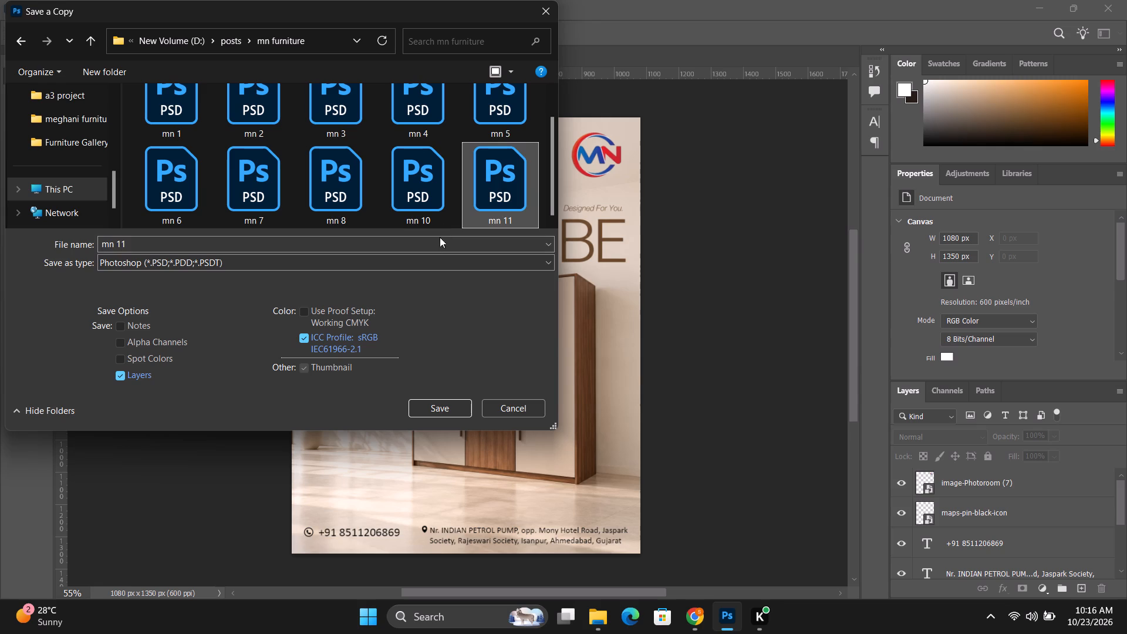
left_click(444, 244)
left_click(466, 245)
key("BackSpace")
key("2")
key("Return")
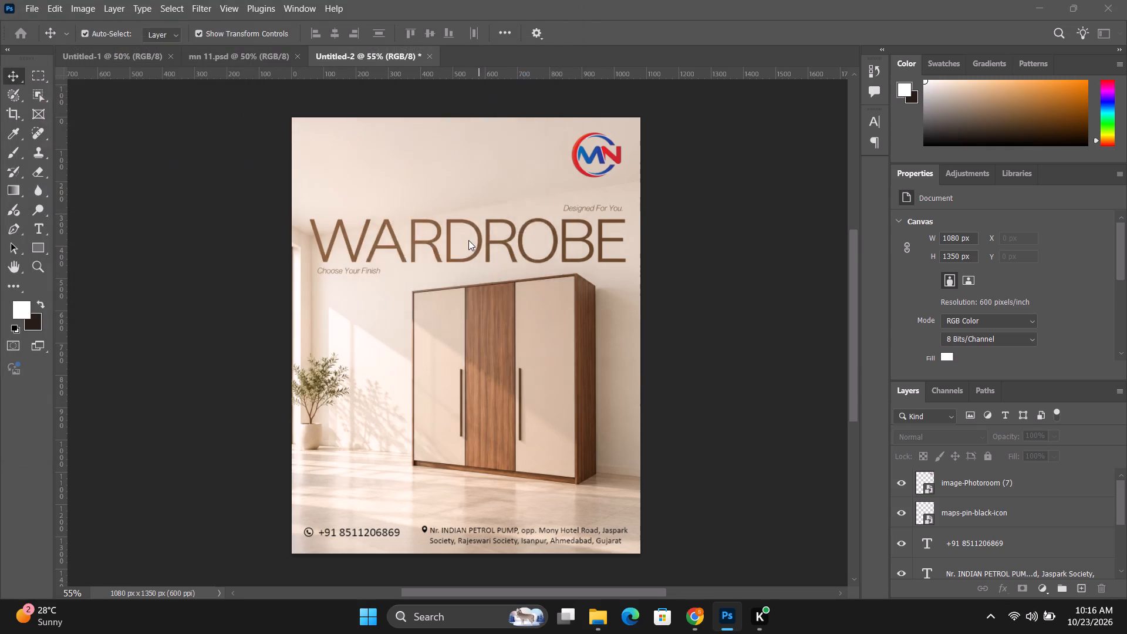
left_click(727, 160)
Save a JPEG copy of the wardrobe post as "mn 12" in the mn furniture folder.
key("ctrl+alt+s")
scroll(346, 288, "down", 10)
scroll(220, 235, "down", 17)
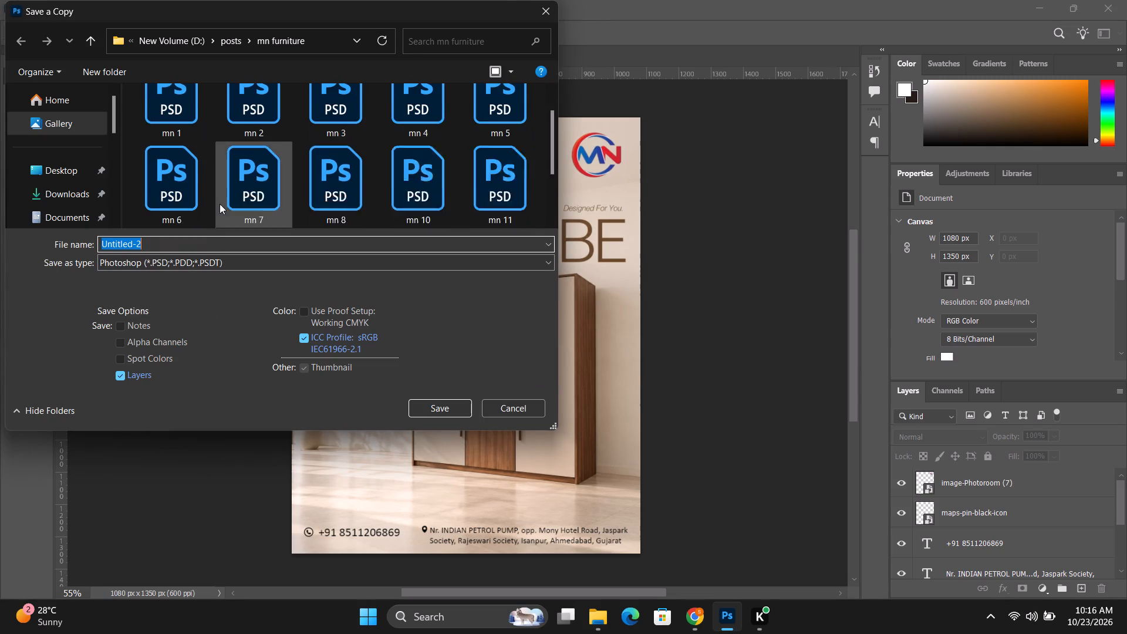
scroll(220, 204, "down", 4)
left_click(169, 193)
left_click(190, 267)
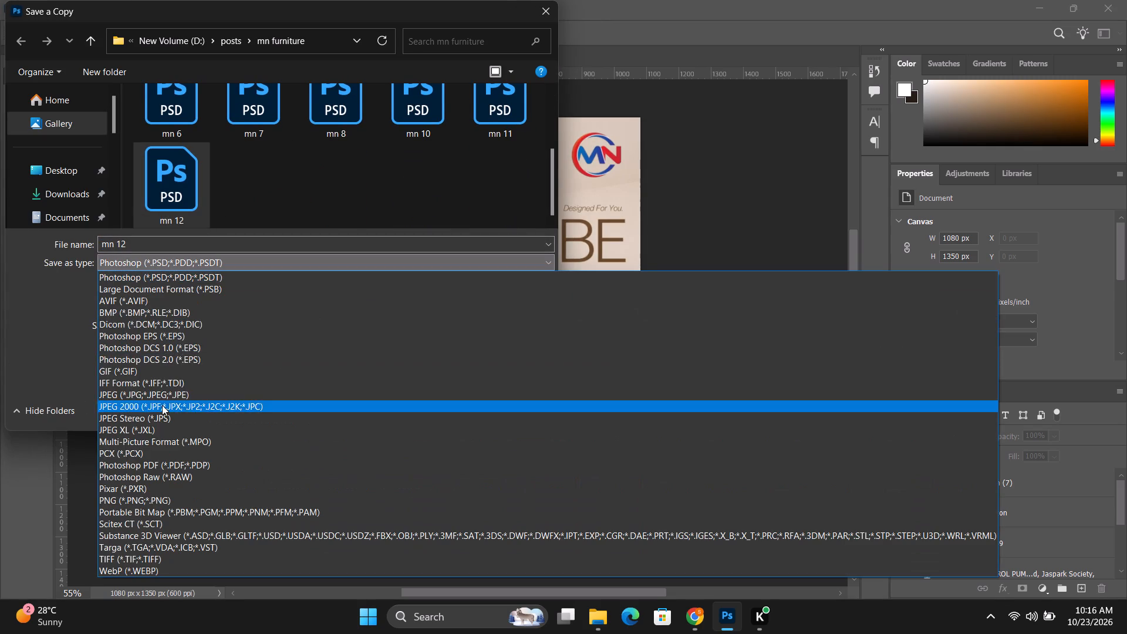
left_click(170, 394)
left_click(156, 245)
left_click(185, 247)
key("BackSpace")
key("2")
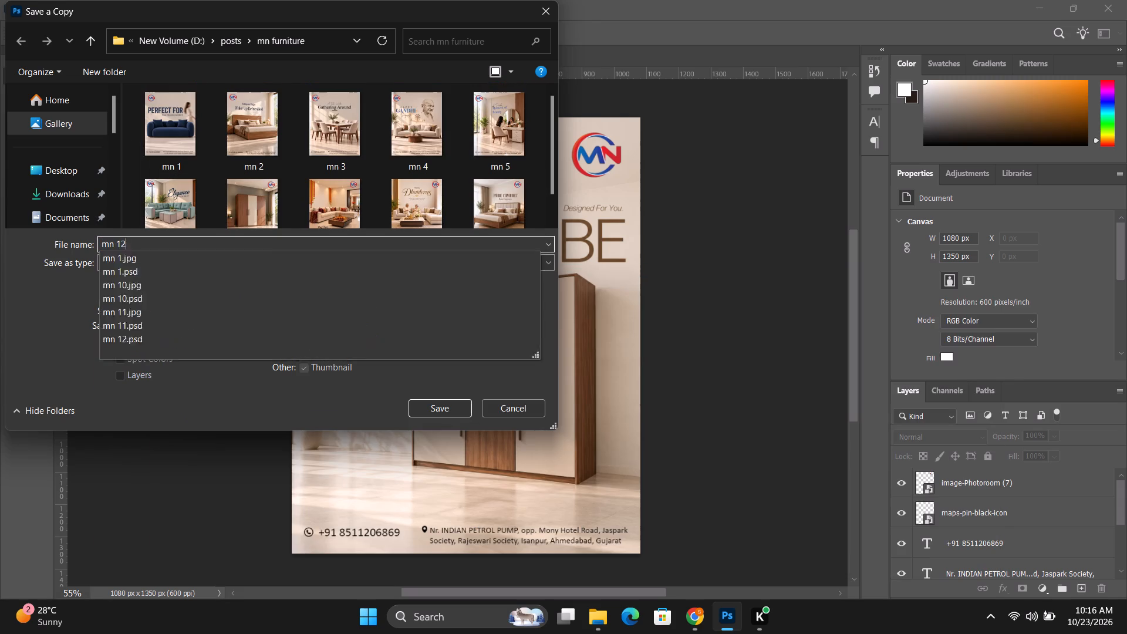
key("Return")
left_click(647, 137)
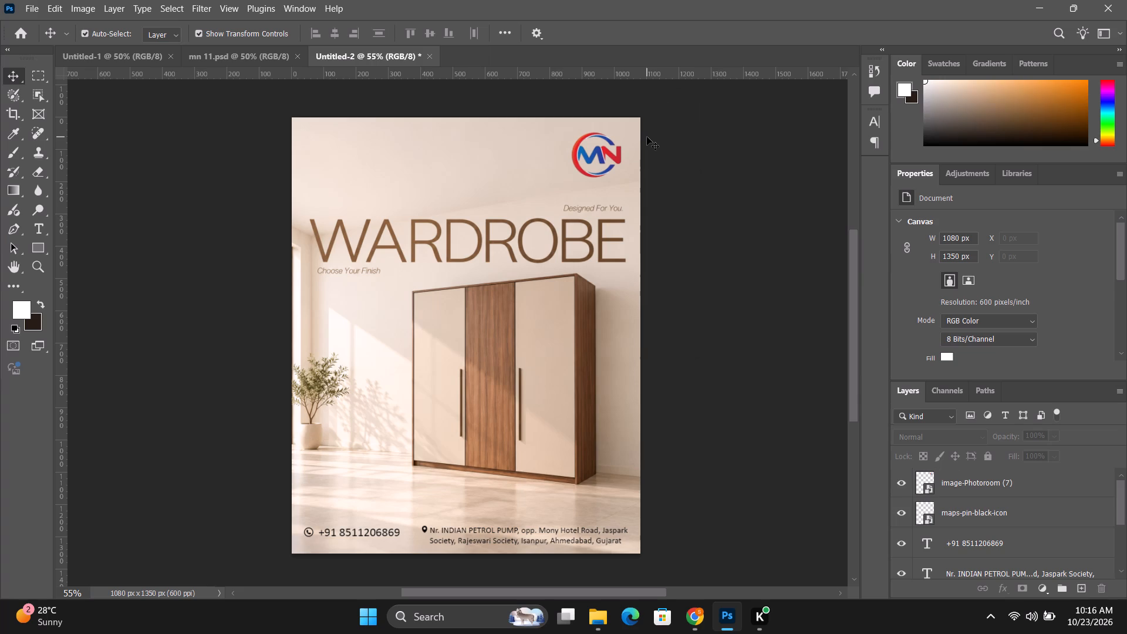
Close Untitled-2 without saving changes and close mn 11.psd, leaving the blank Untitled-1 document open.
left_click(427, 56)
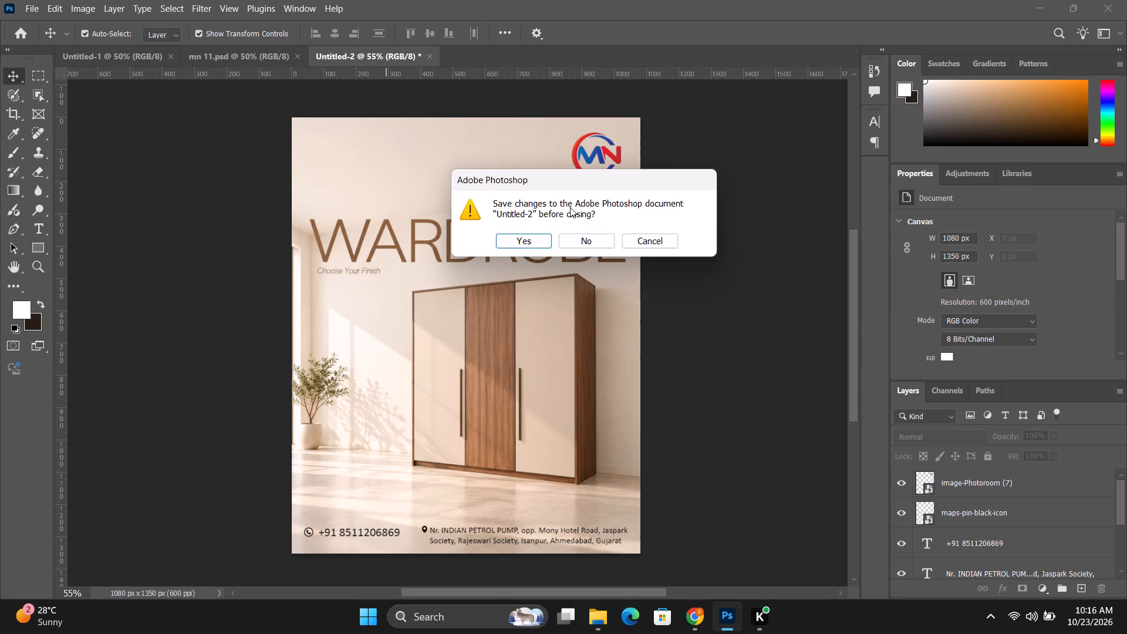
left_click(568, 239)
left_click(299, 56)
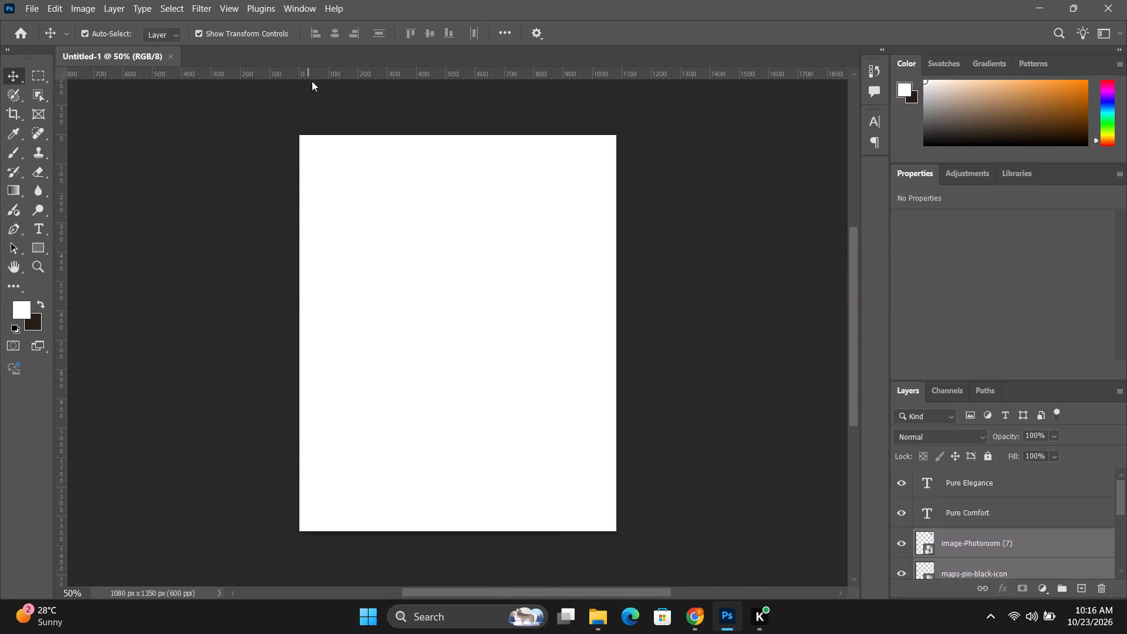
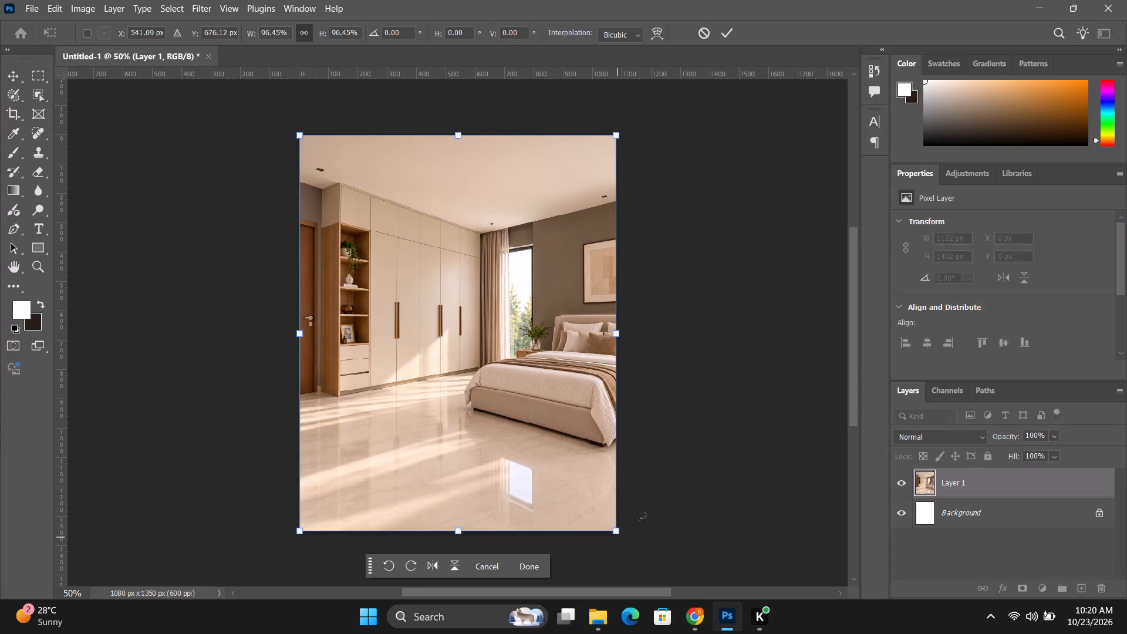
left_click(724, 33)
left_click(735, 257)
key("ctrl+0")
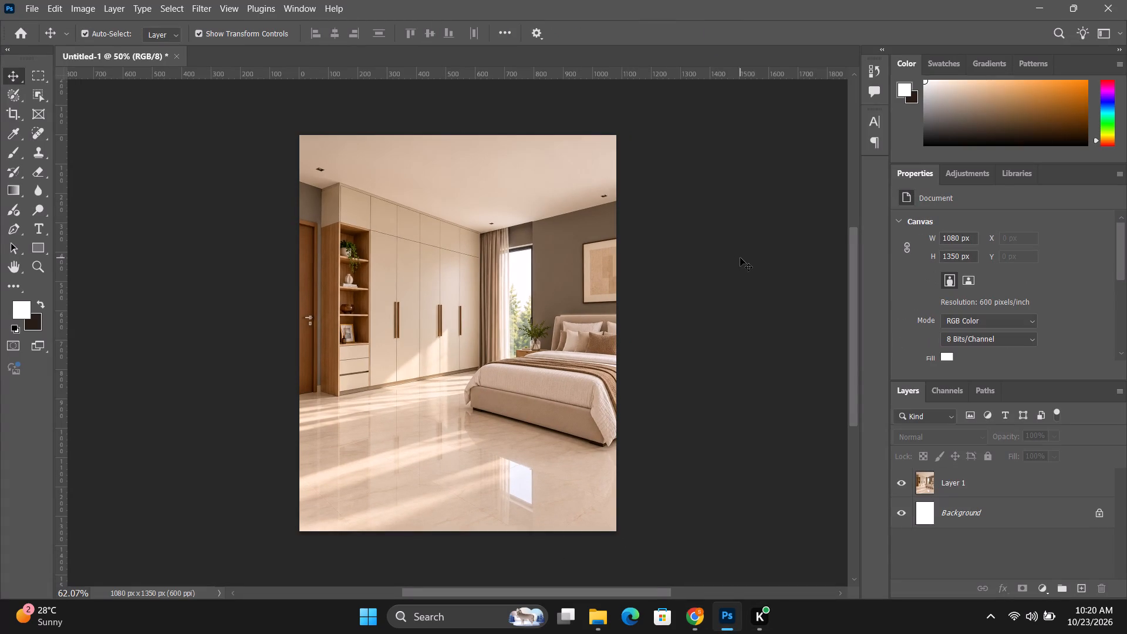
key("ctrl+0")
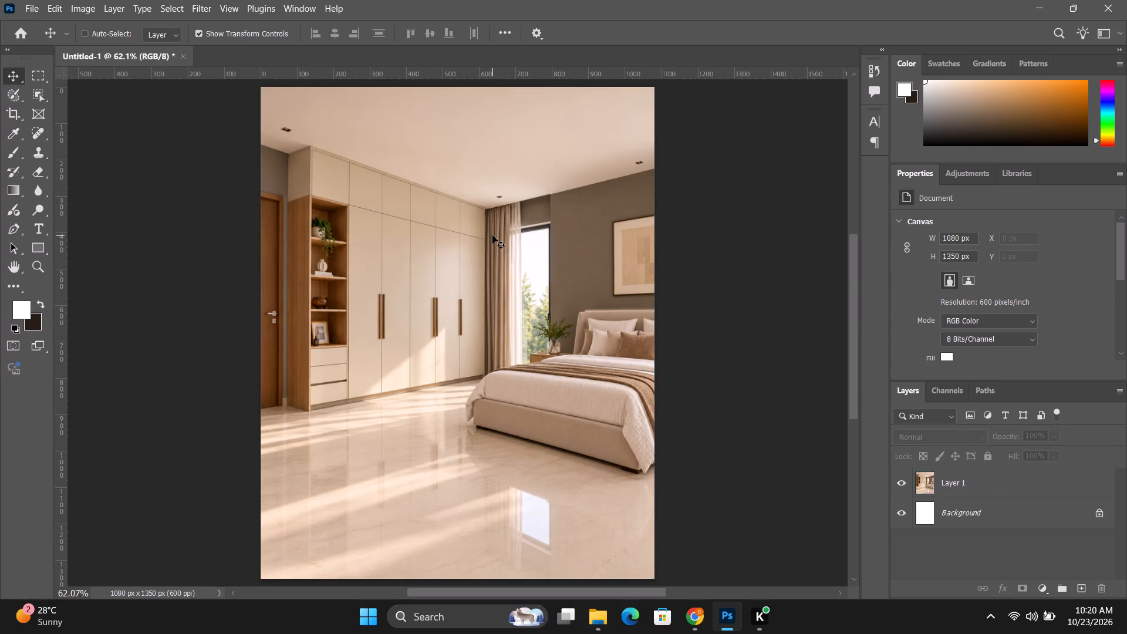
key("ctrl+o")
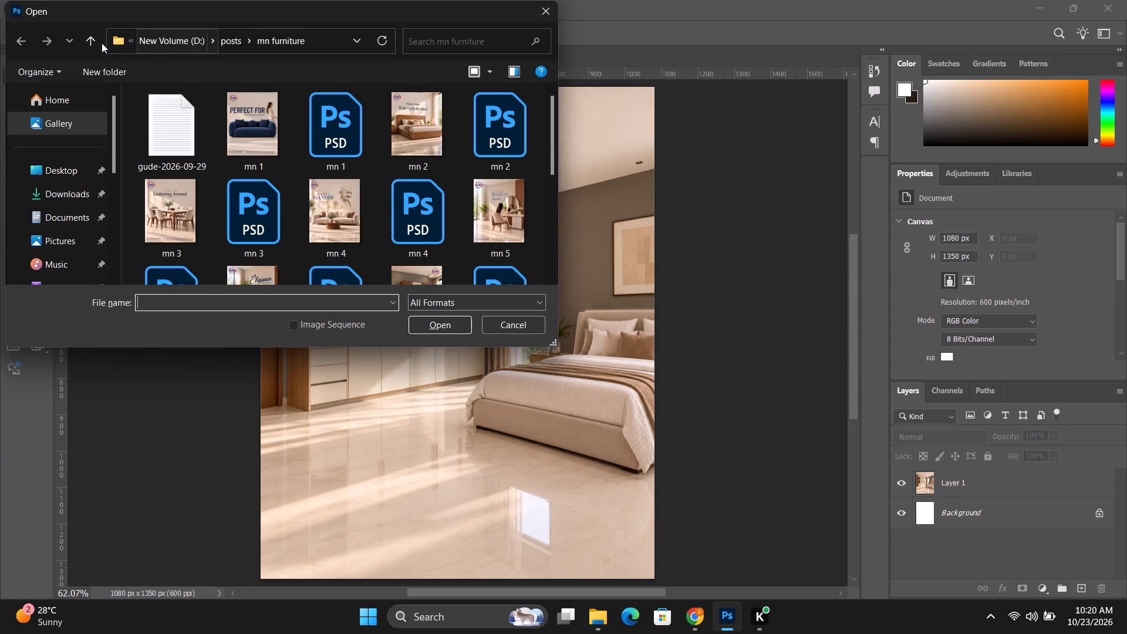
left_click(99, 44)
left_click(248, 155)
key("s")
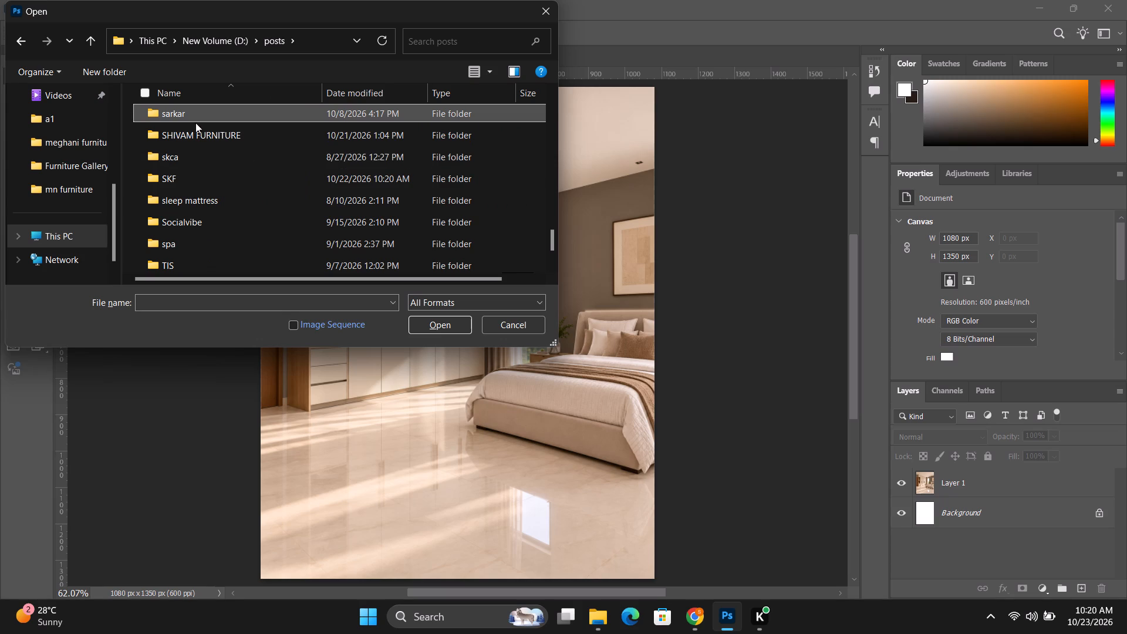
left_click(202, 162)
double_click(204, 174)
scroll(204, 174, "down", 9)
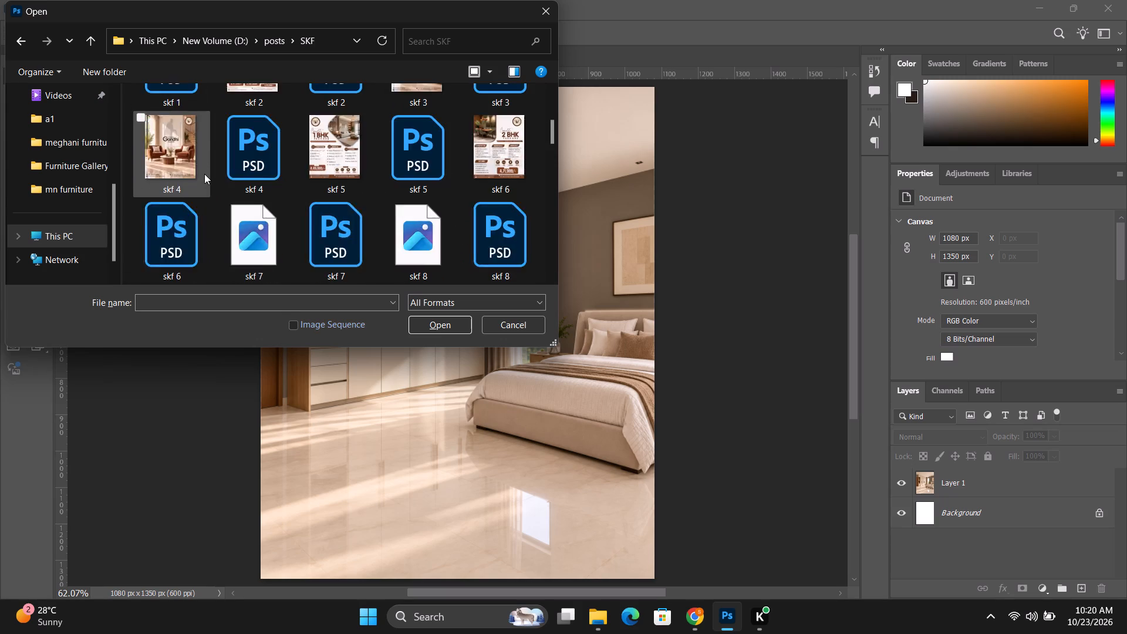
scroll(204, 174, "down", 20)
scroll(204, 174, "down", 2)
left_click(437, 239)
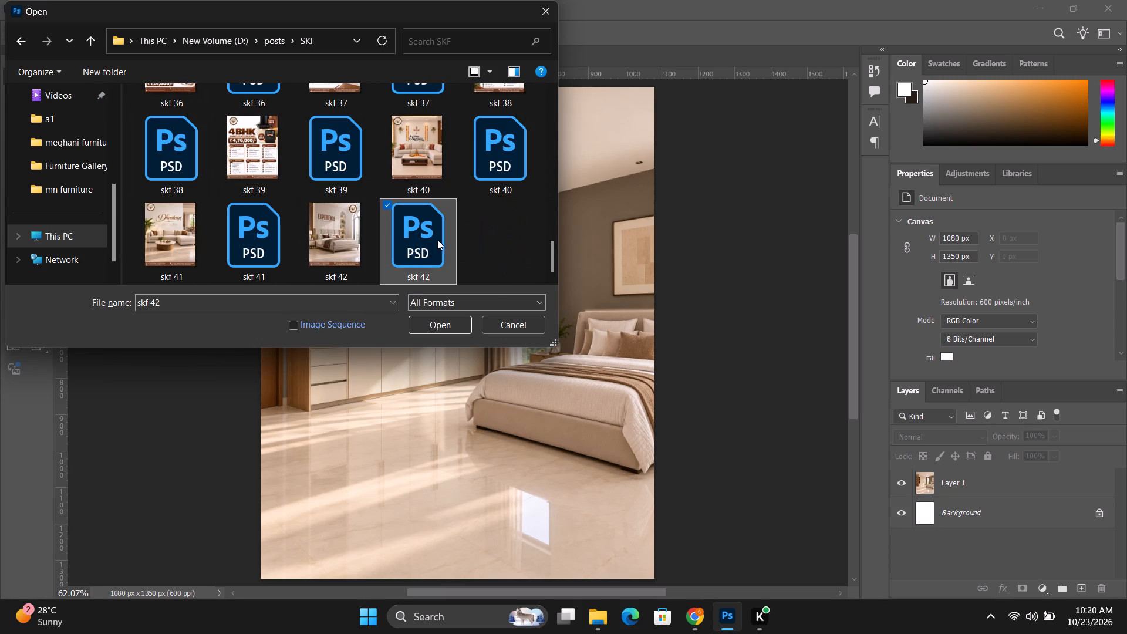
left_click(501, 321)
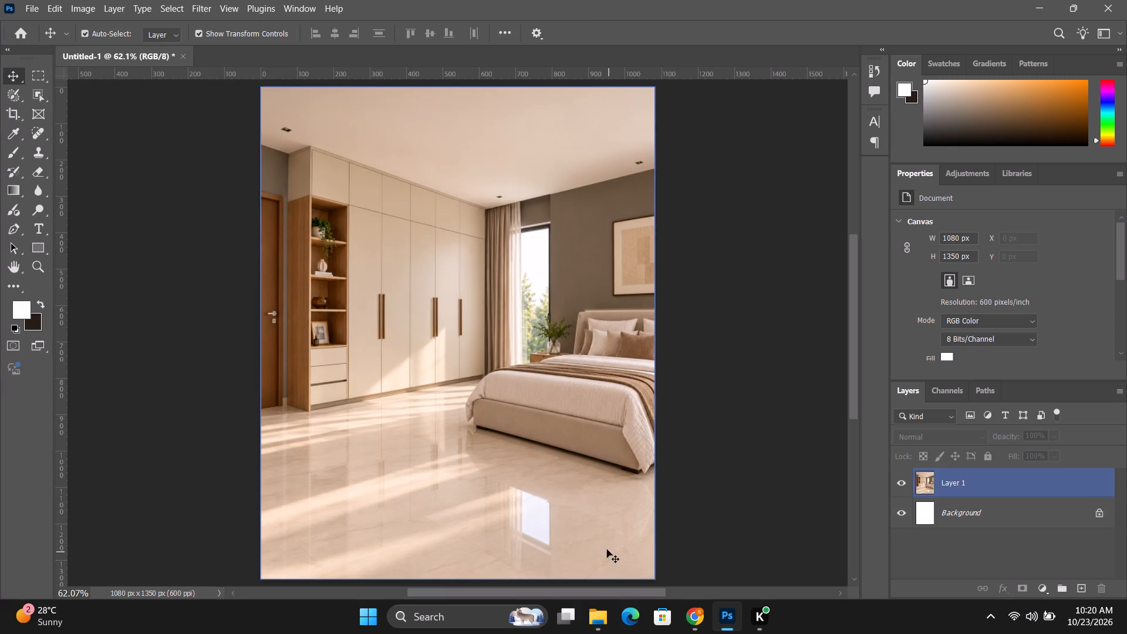
Open the skf 42 PSD from the SKF folder in posts.
key("ctrl+o")
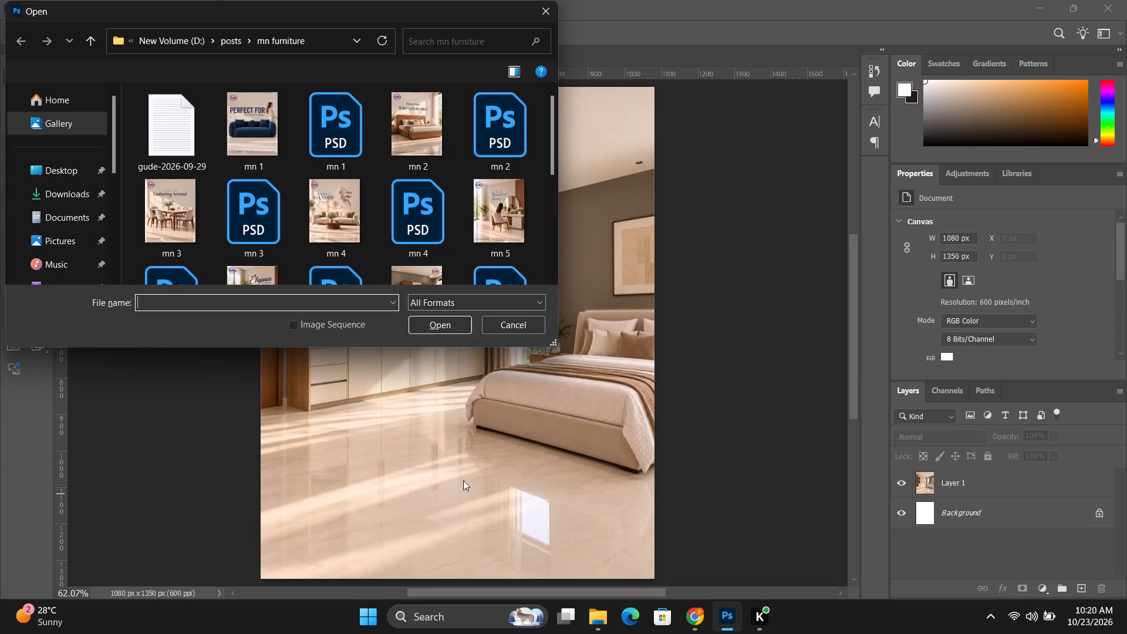
left_click(95, 41)
left_click(180, 167)
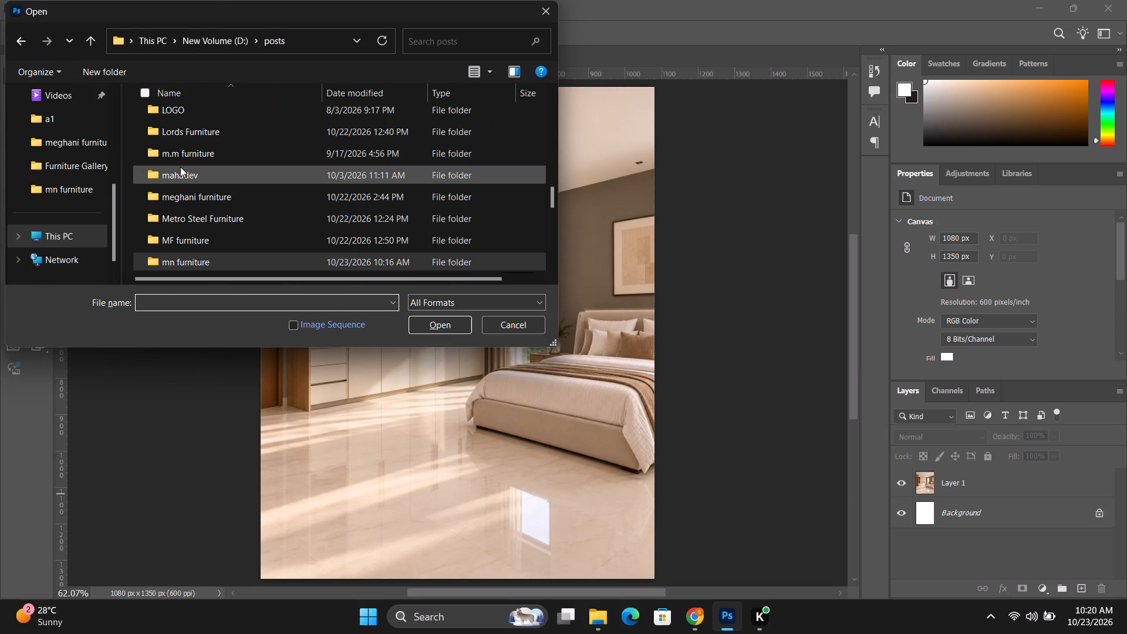
key("s")
scroll(322, 203, "down", 10)
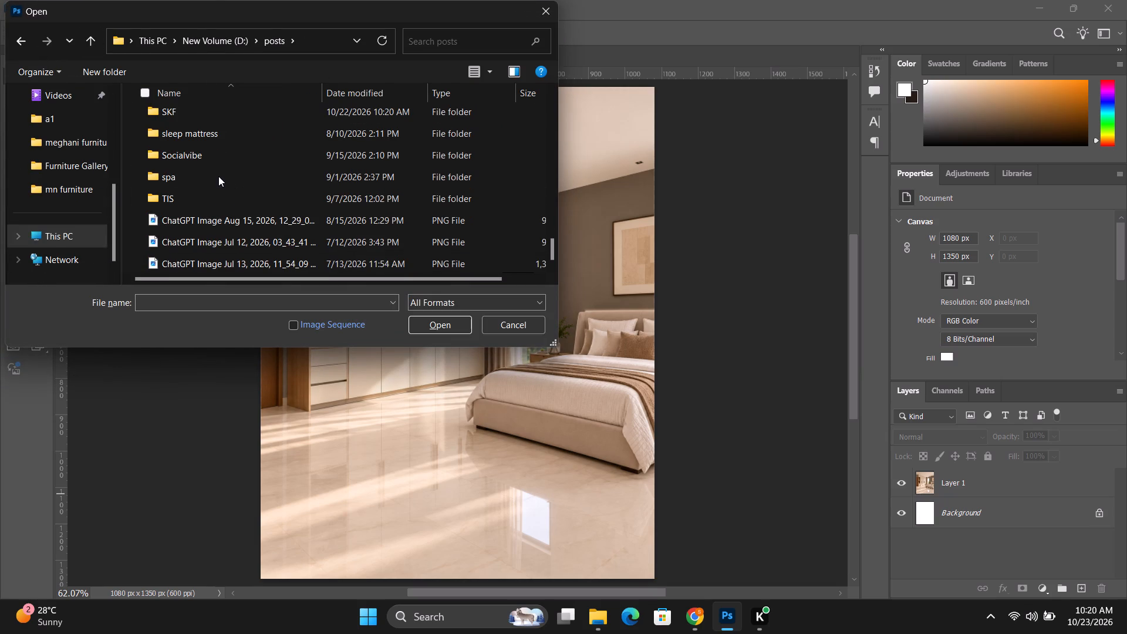
double_click(203, 105)
scroll(225, 165, "down", 20)
scroll(225, 165, "down", 10)
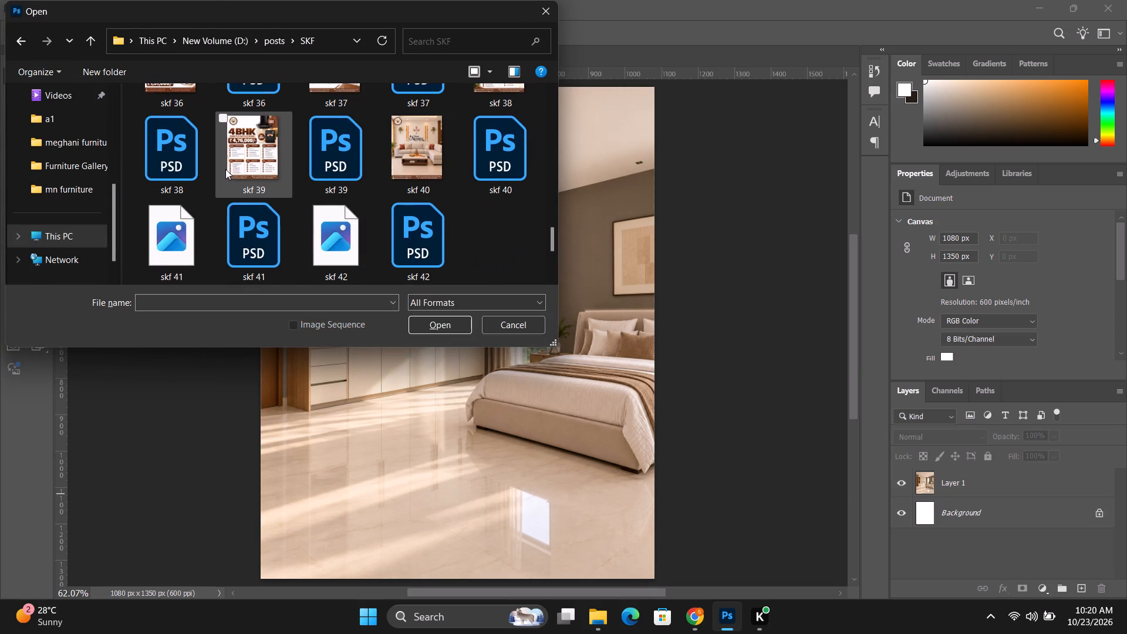
scroll(225, 169, "down", 12)
left_click(409, 240)
left_click(446, 323)
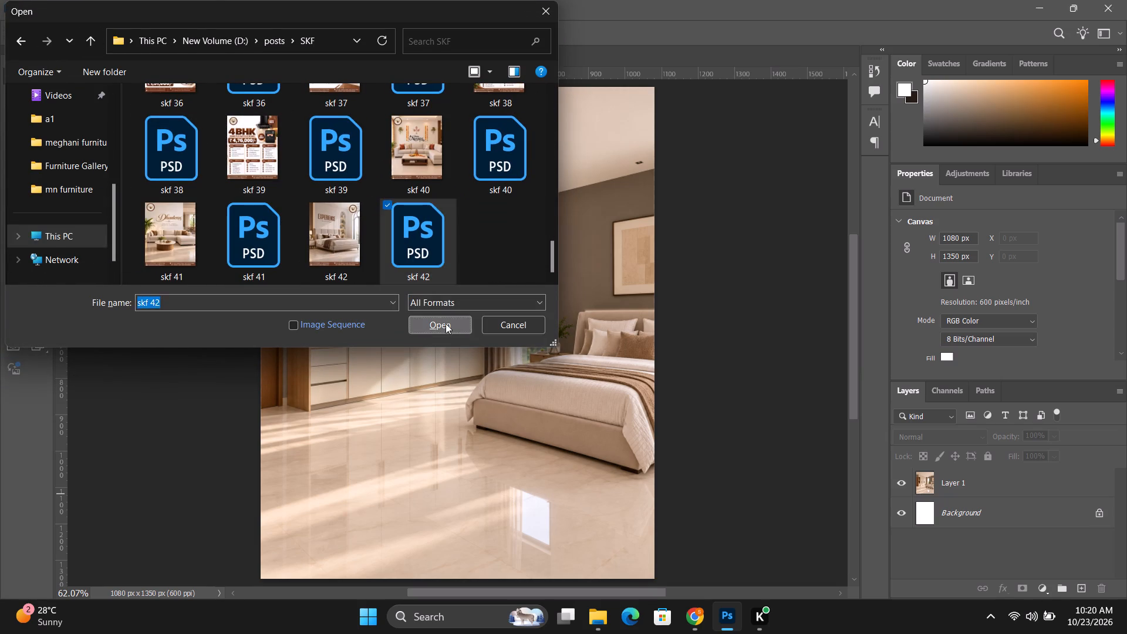
Copy the SKF logo and the footer bar with its contact details from skf 42 into Untitled-1, nudging them down to the canvas bottom.
left_click(575, 182)
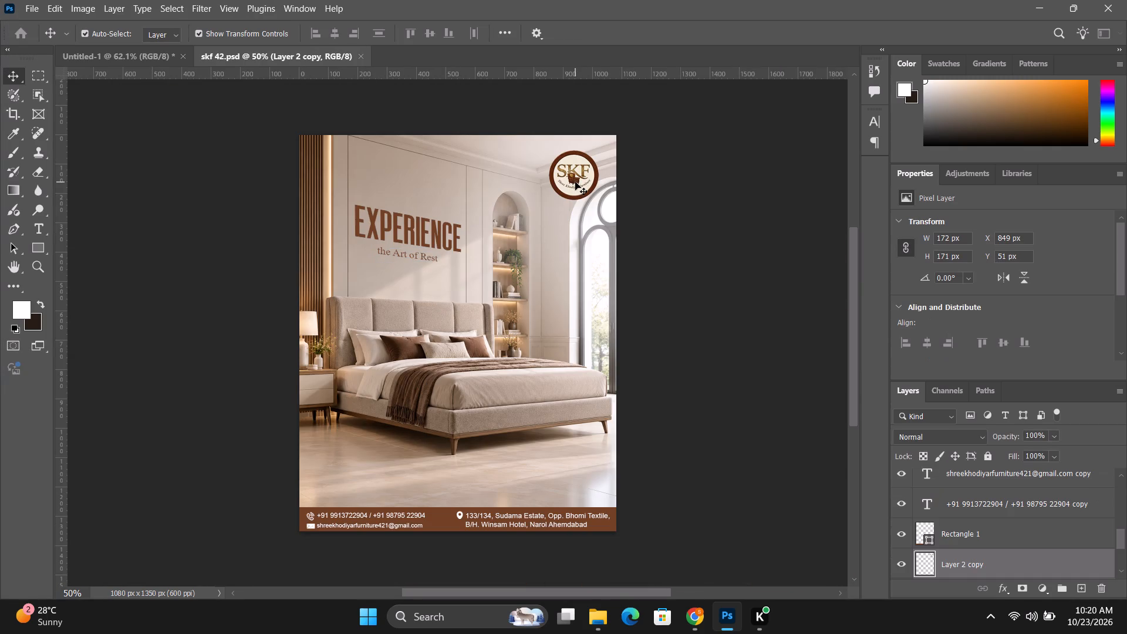
scroll(971, 517, "up", 6)
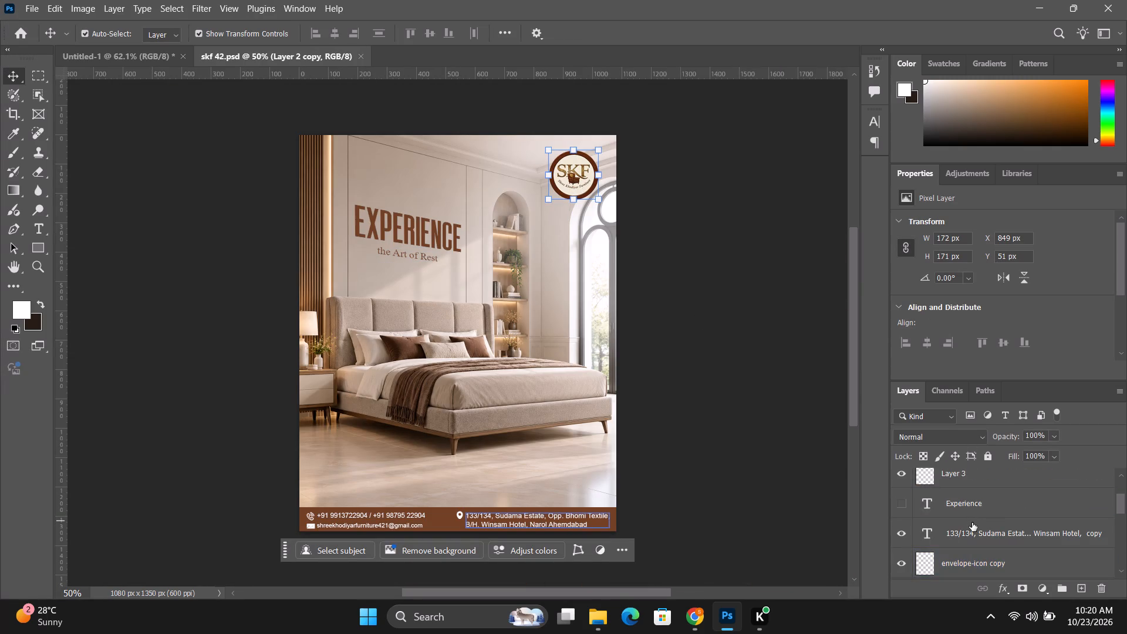
left_click(972, 522, "shift")
key("ctrl+c")
left_click(132, 62)
key("ctrl+v")
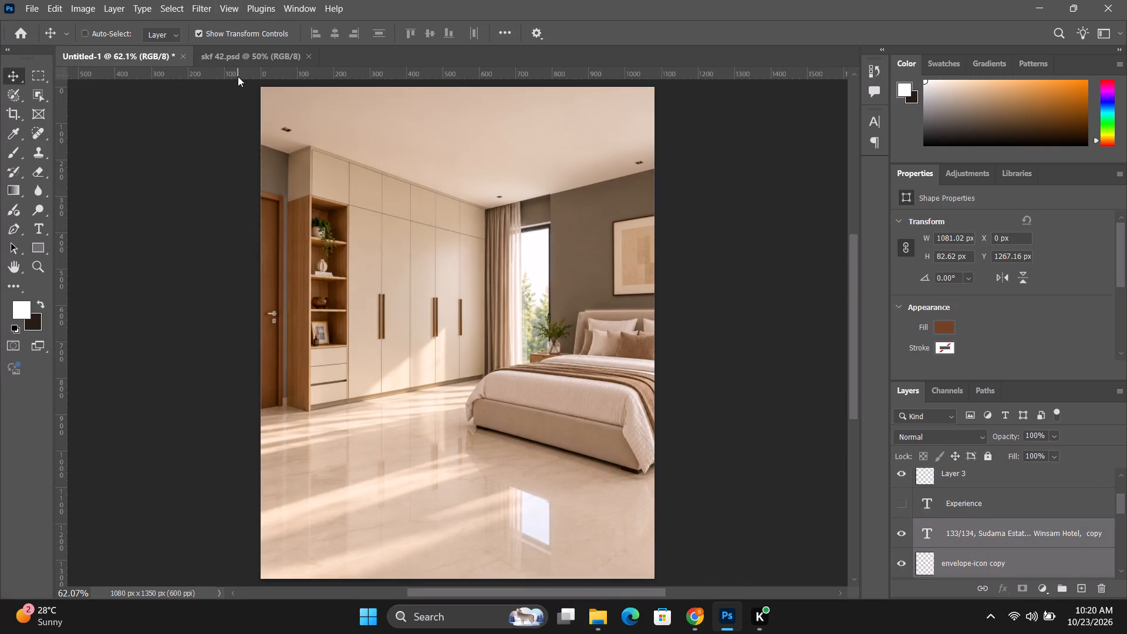
key("shift+Down")
key("shift+Down")
key("shift+Down")
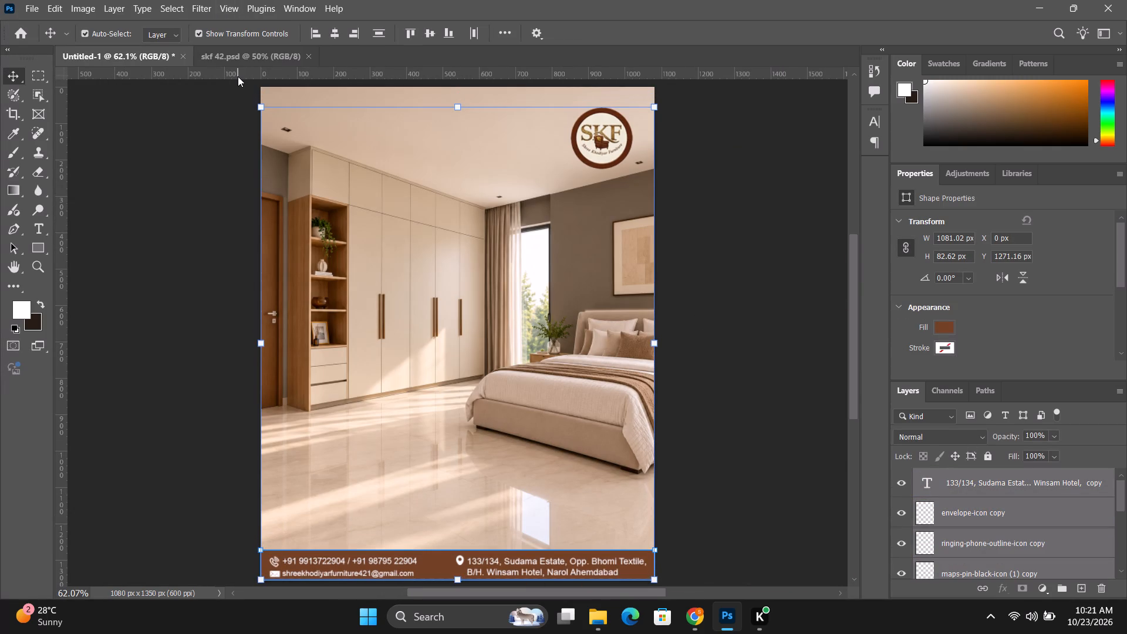
key("Down")
left_click(719, 264)
Shift the SKF logo slightly right in the upper-right corner of the post.
scroll(721, 259, "down", 1)
scroll(645, 180, "up", 2)
left_click(598, 141)
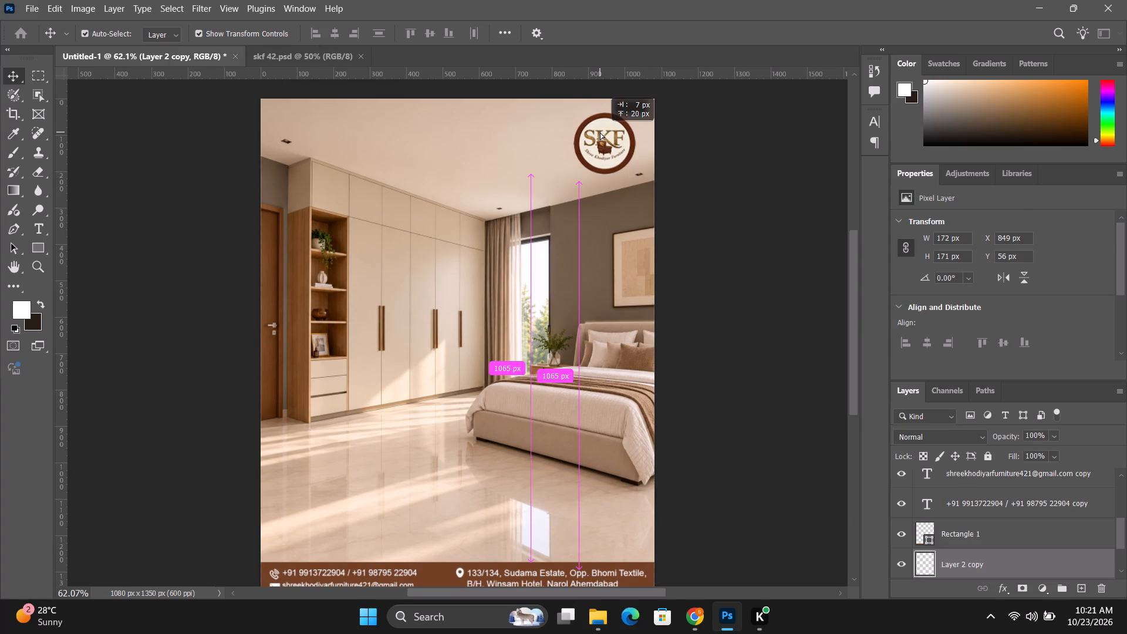
left_click(773, 221)
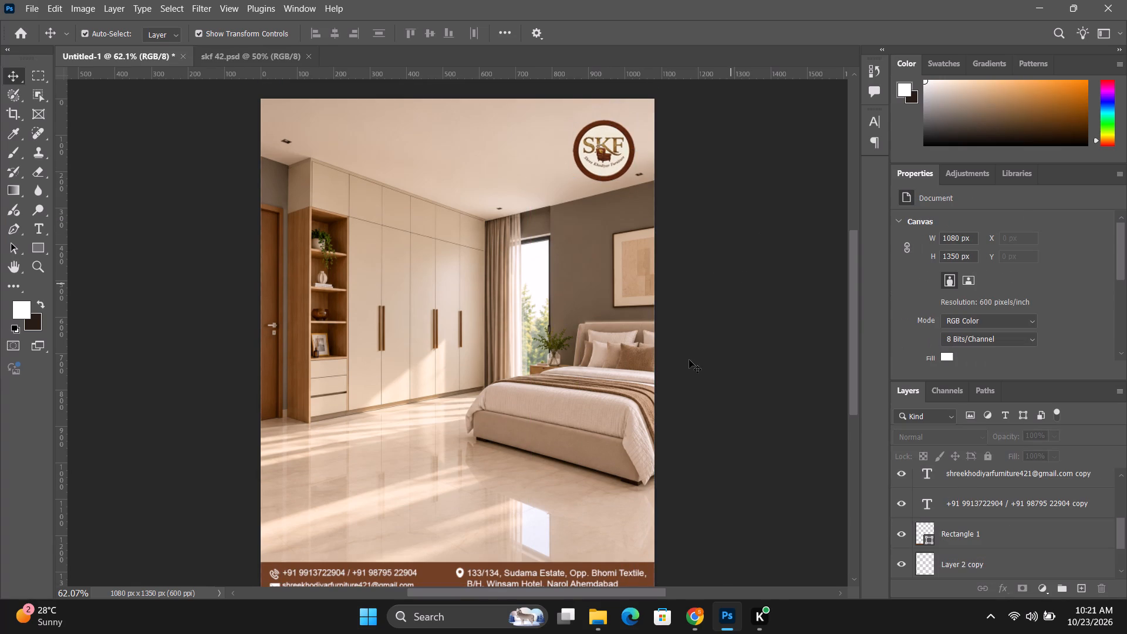
Add a horizontal guide about 34 px below the top edge of the canvas.
left_click_drag(443, 75, 449, 110)
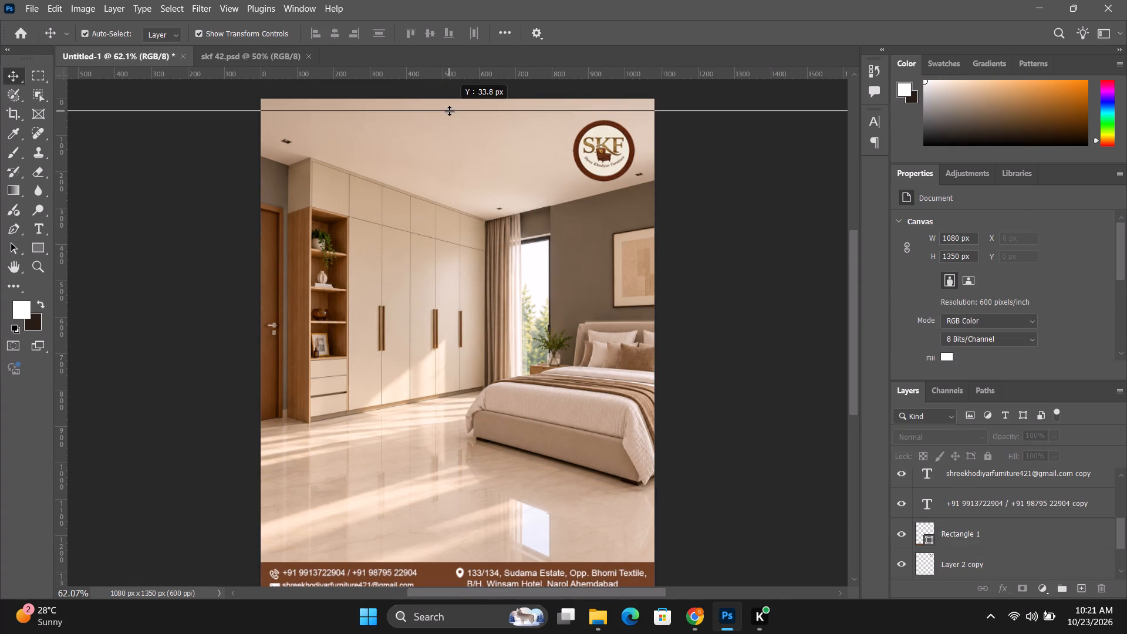
left_click_drag(449, 110, 449, 112)
scroll(449, 112, "down", 3)
scroll(449, 112, "up", 2)
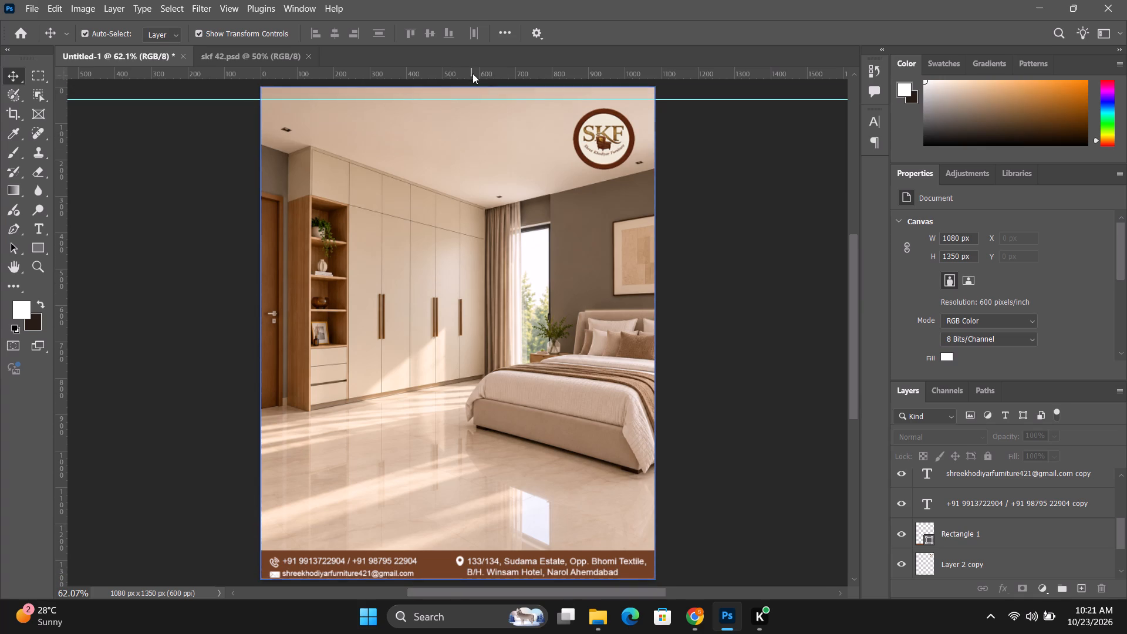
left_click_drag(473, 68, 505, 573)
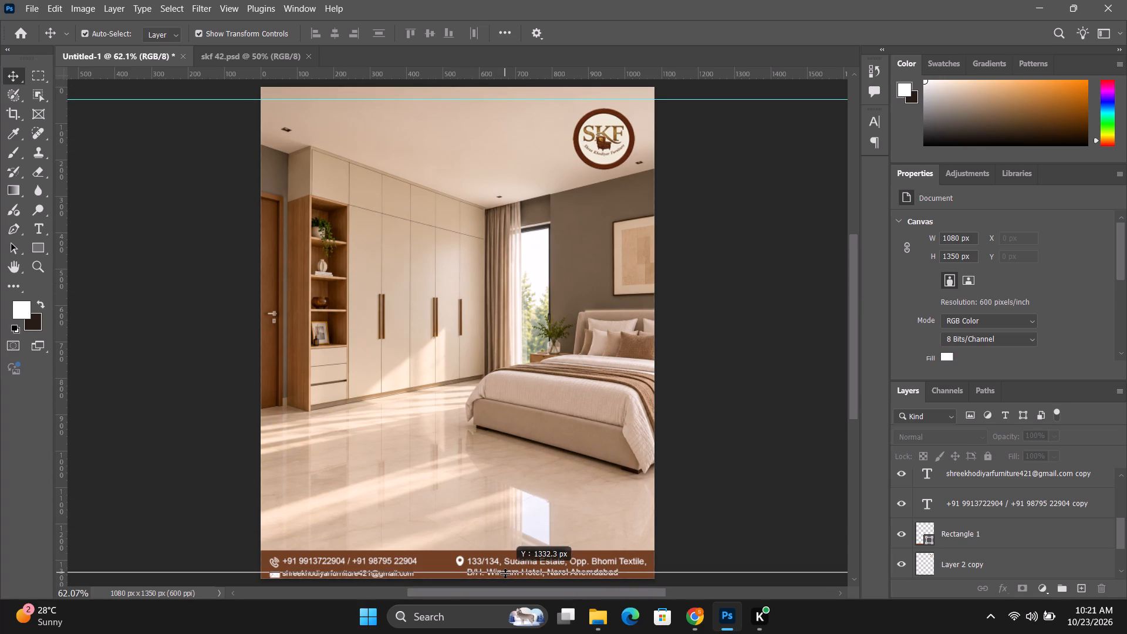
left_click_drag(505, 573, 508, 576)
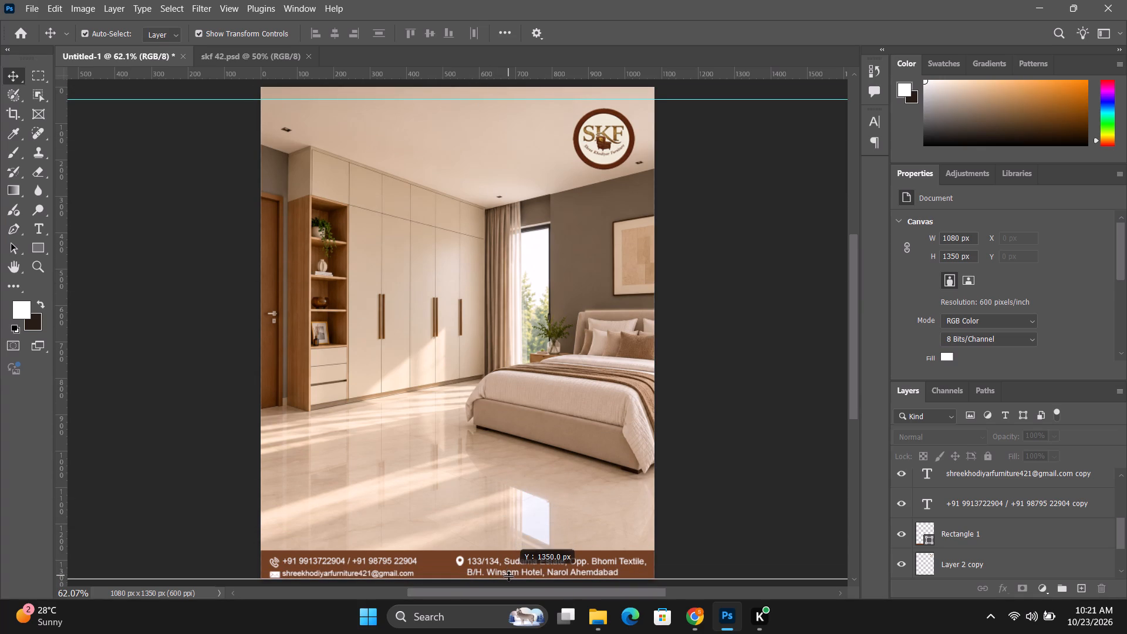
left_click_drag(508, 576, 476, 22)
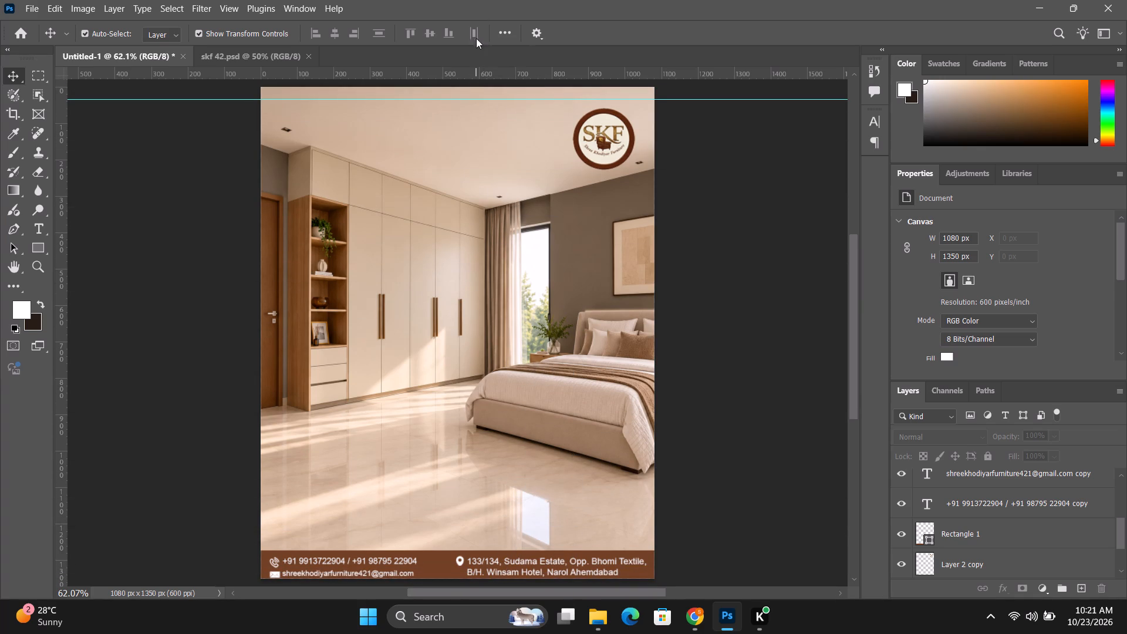
Add two vertical guides, one just inside the canvas's left edge and one just inside its right edge, each roughly 35 to 40 px in.
left_click_drag(63, 208, 664, 213)
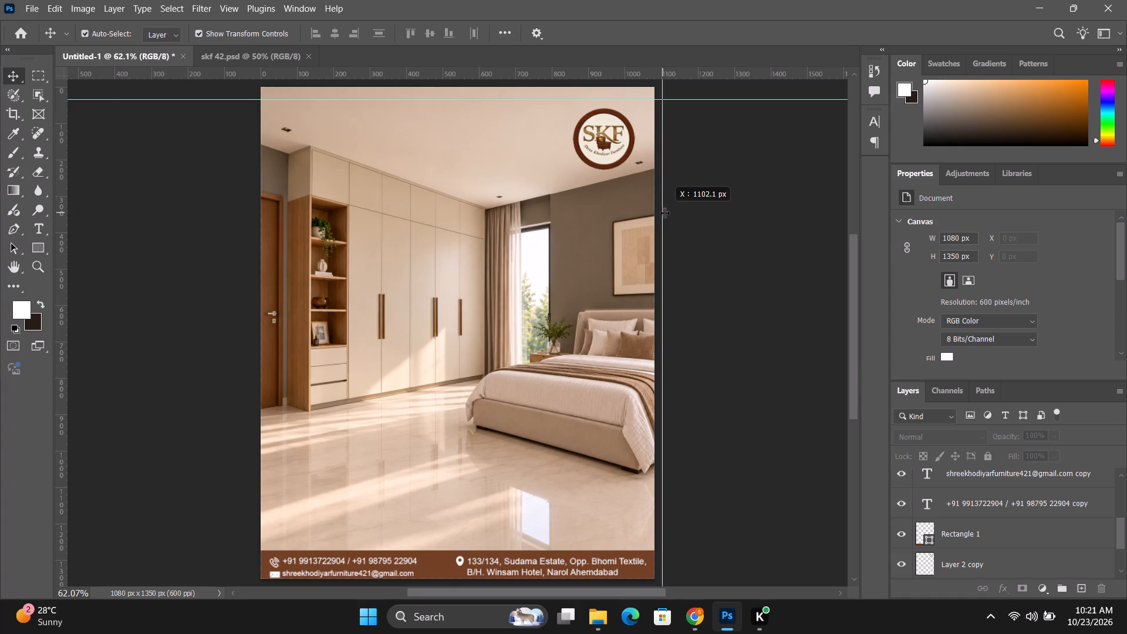
left_click_drag(664, 213, 641, 227)
left_click_drag(54, 309, 271, 303)
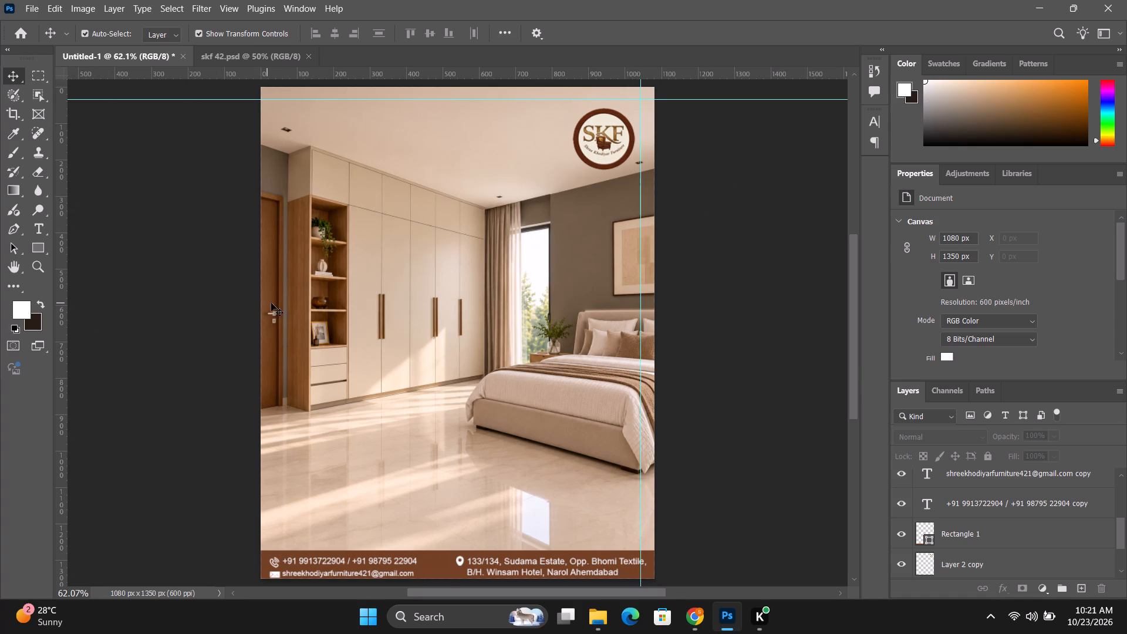
left_click_drag(271, 303, 279, 305)
left_click_drag(57, 319, 279, 312)
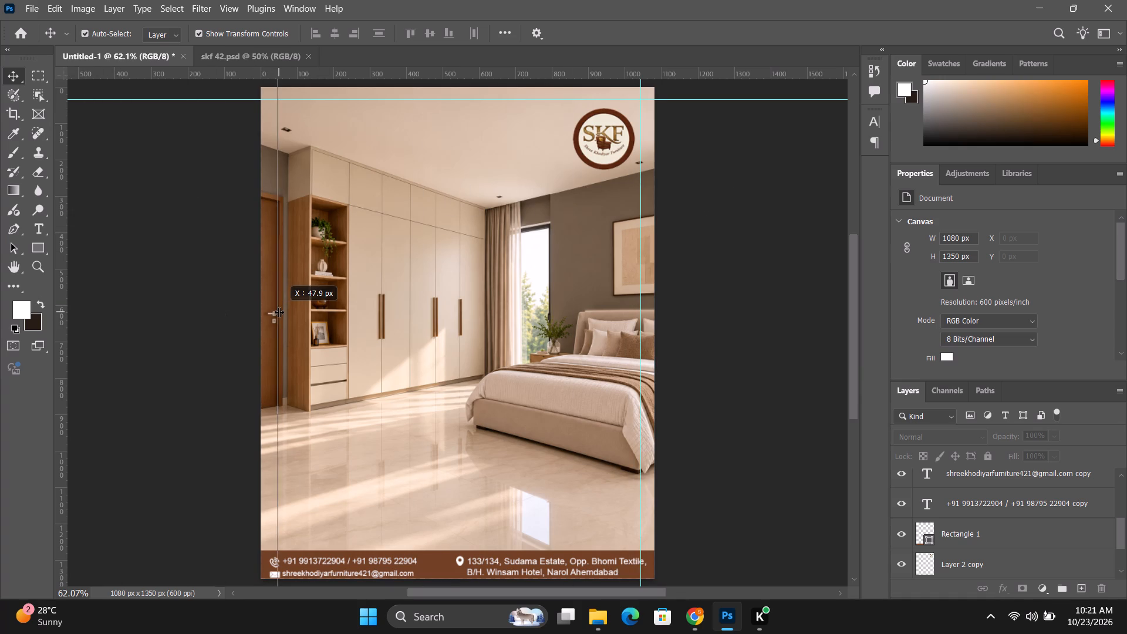
left_click_drag(279, 312, 274, 313)
Move the SKF logo into the upper-right corner so it sits against the top and right margin guides.
left_click(597, 144)
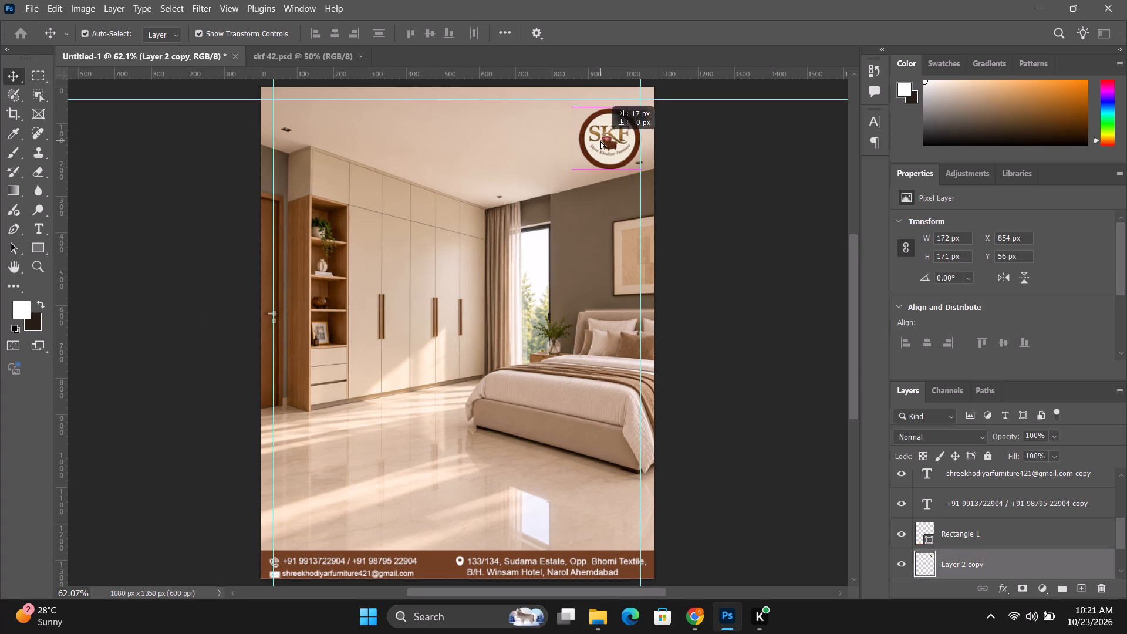
left_click(772, 276)
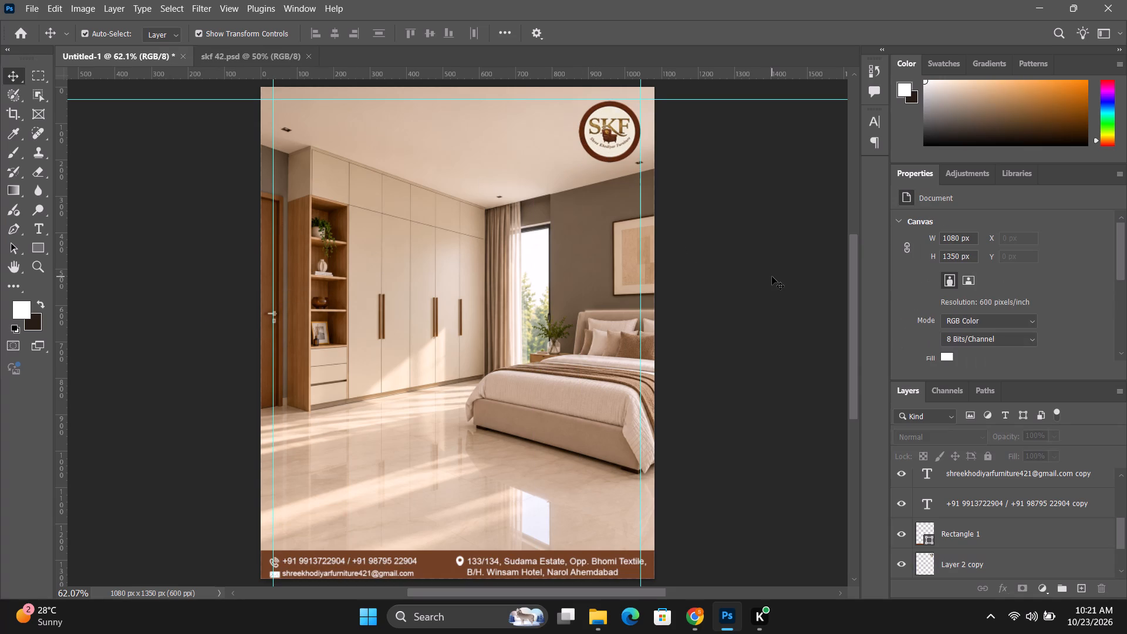
left_click(772, 276)
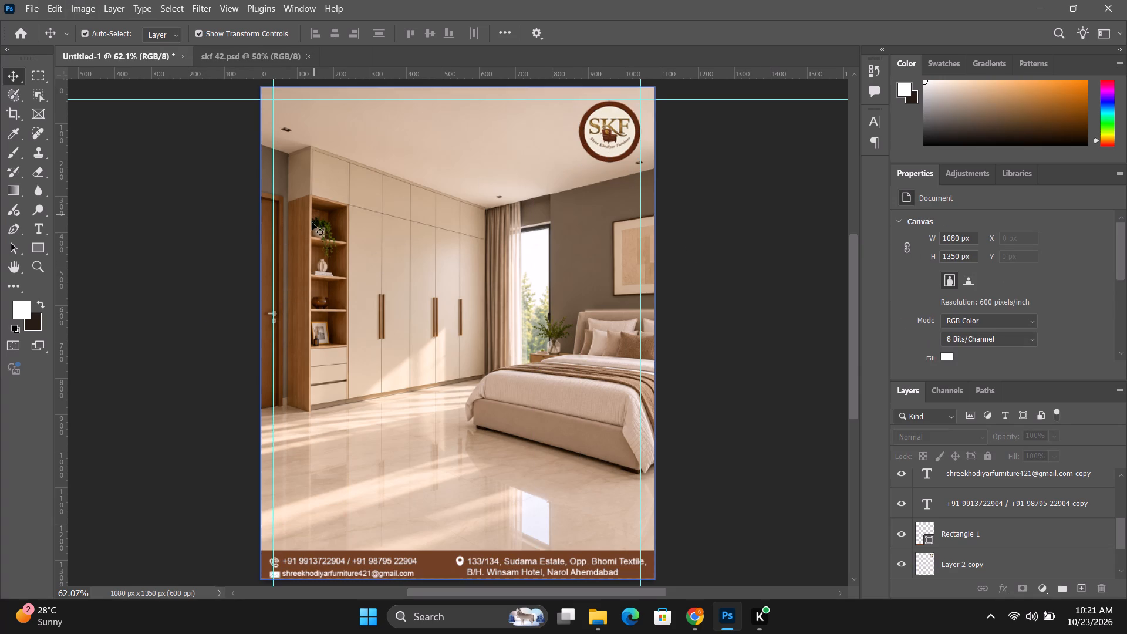
left_click(695, 611)
left_click(472, 569)
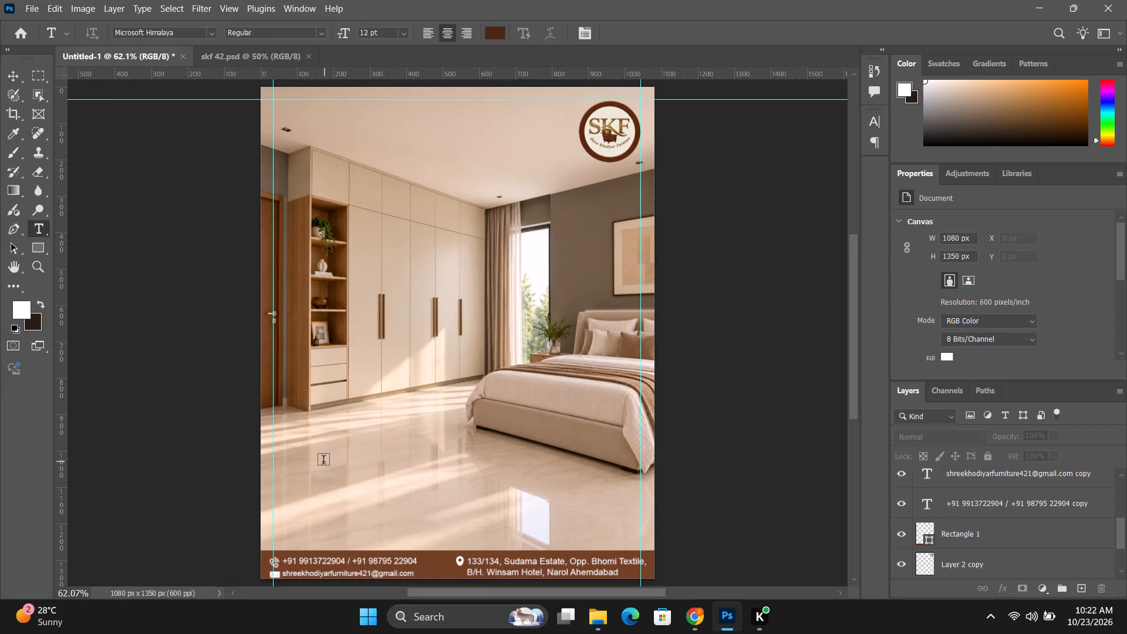
left_click(325, 473)
key("ctrl+v")
key("ctrl+a")
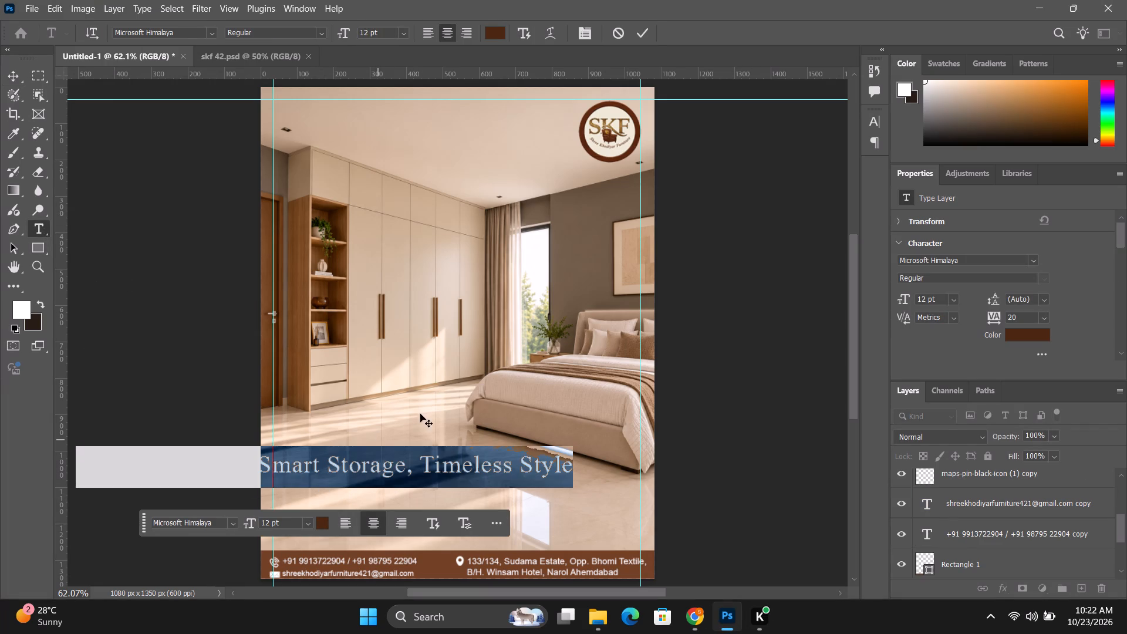
left_click(422, 39)
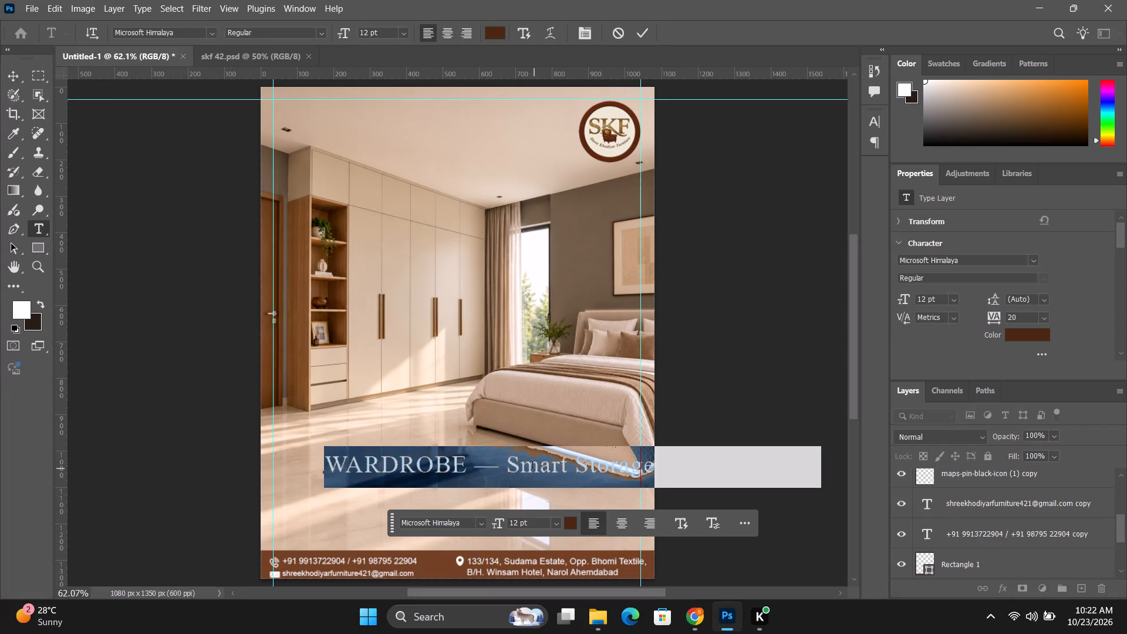
Cut "Smart Storage, Timeless Style" out of the heading and delete the dash, keeping only WARDROBE.
left_click_drag(511, 465, 922, 430)
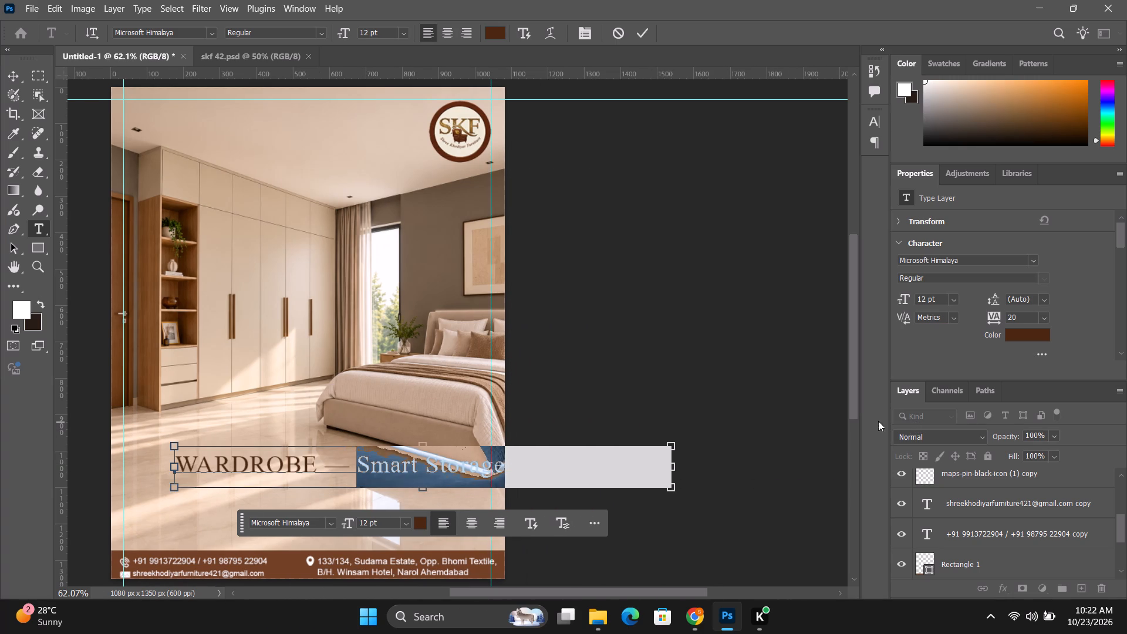
key("ctrl+x")
key("BackSpace")
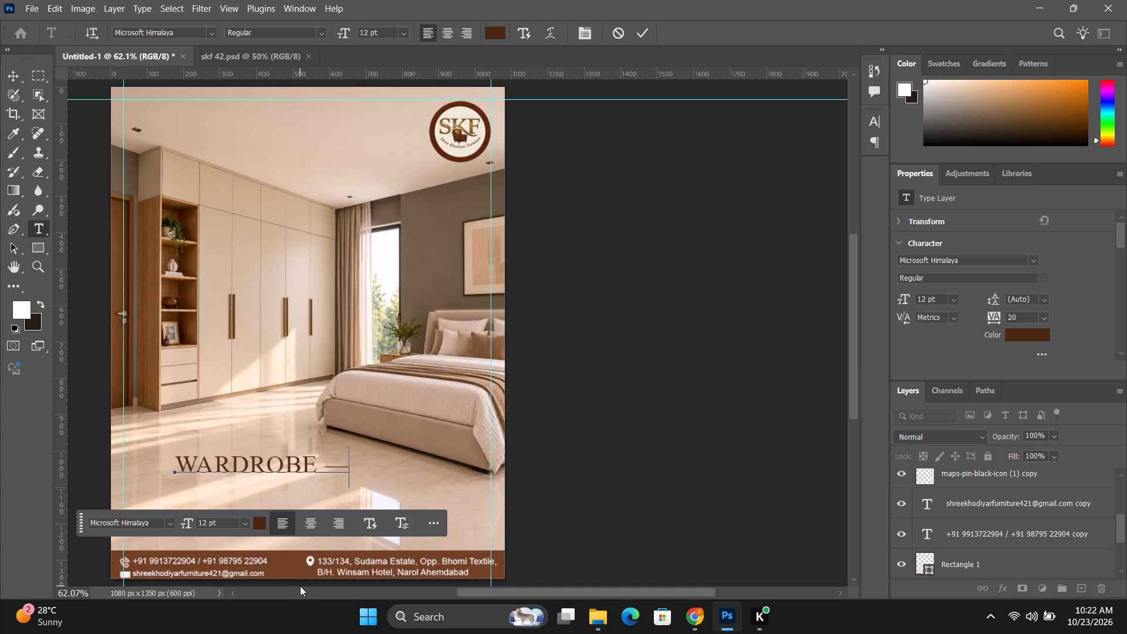
key("BackSpace")
key("BackSpace")
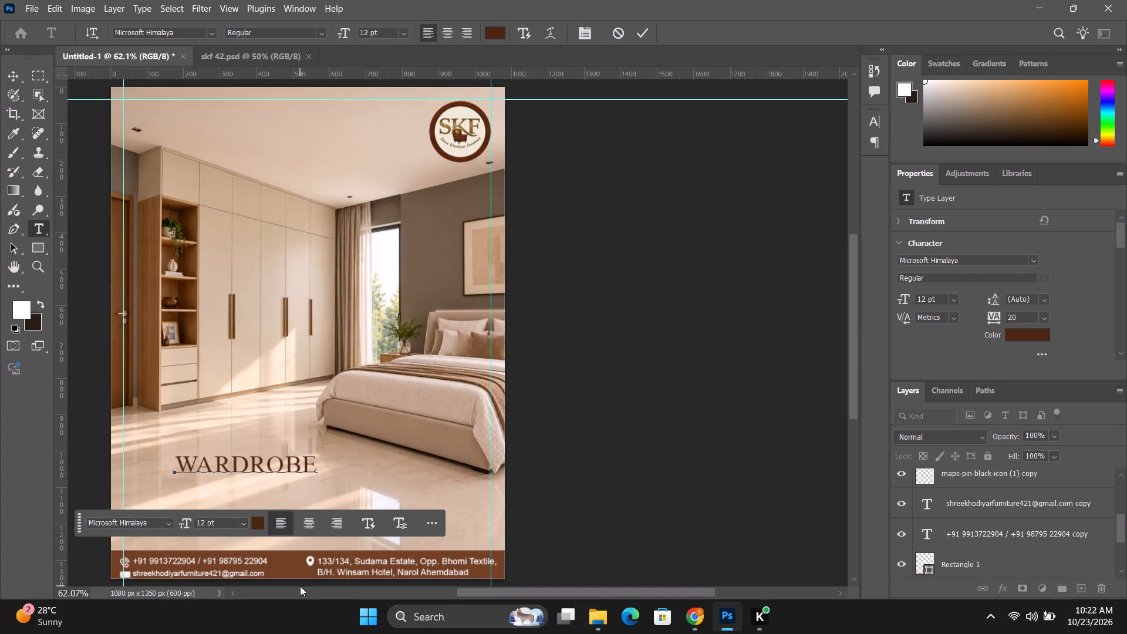
Replace the all-caps heading with the text "Wardrobe".
key("ctrl+a")
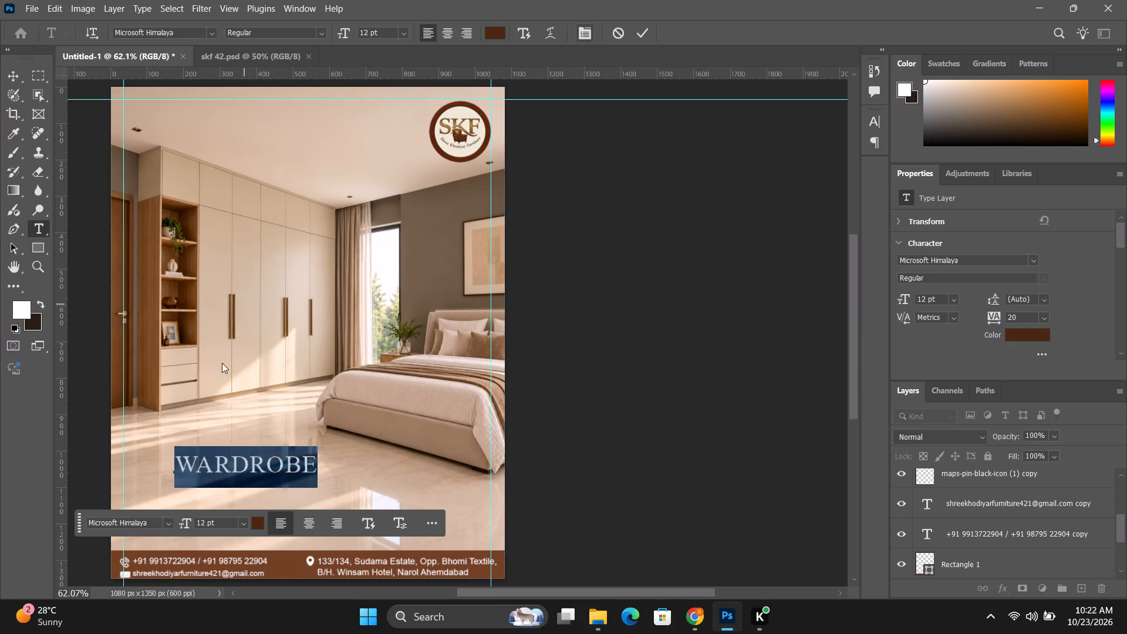
left_click_drag(78, 520, 619, 39)
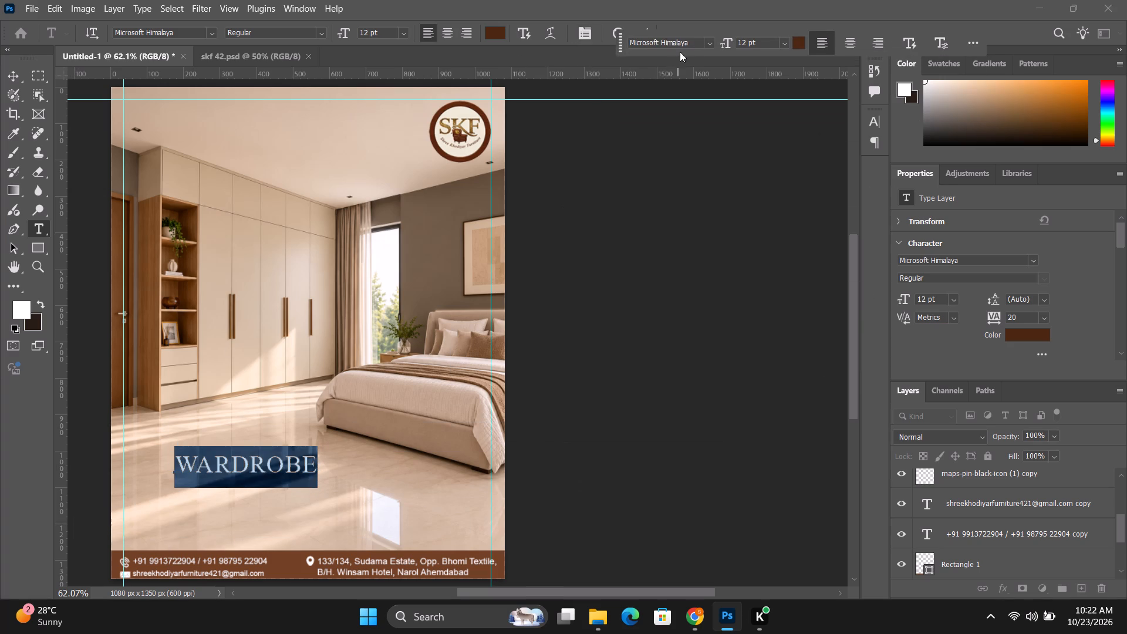
left_click(710, 43)
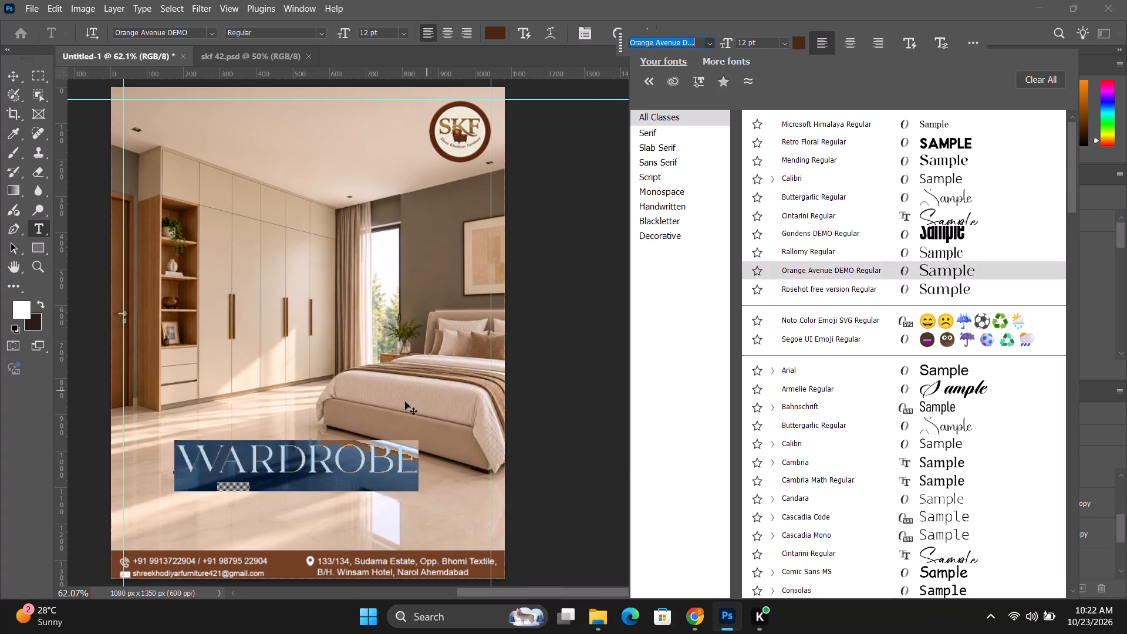
triple_click(320, 458)
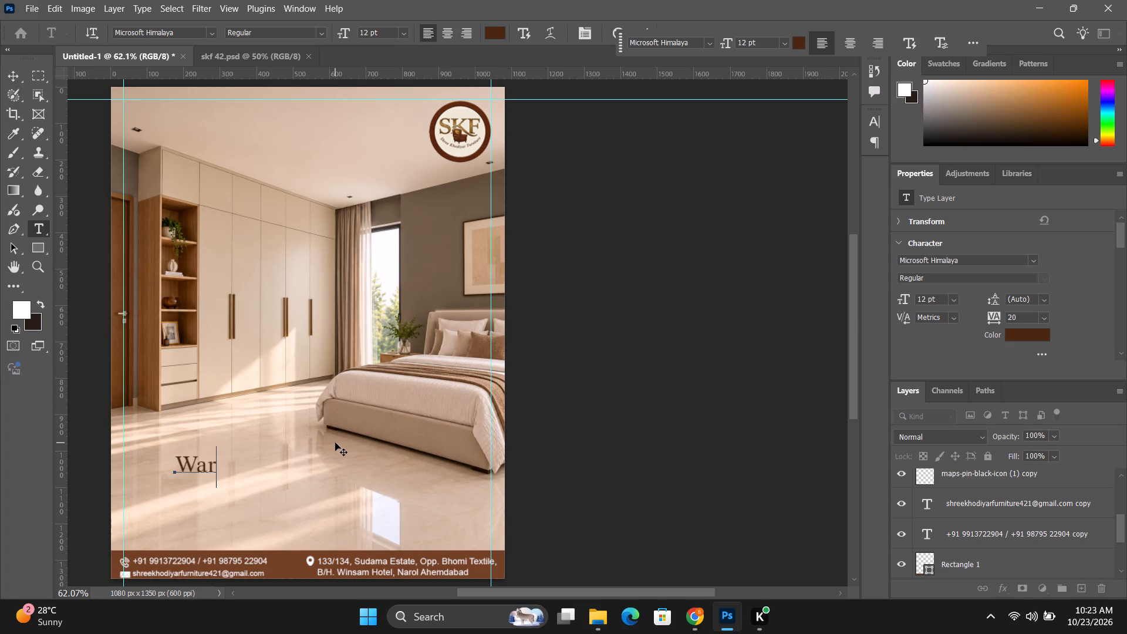
type("obe")
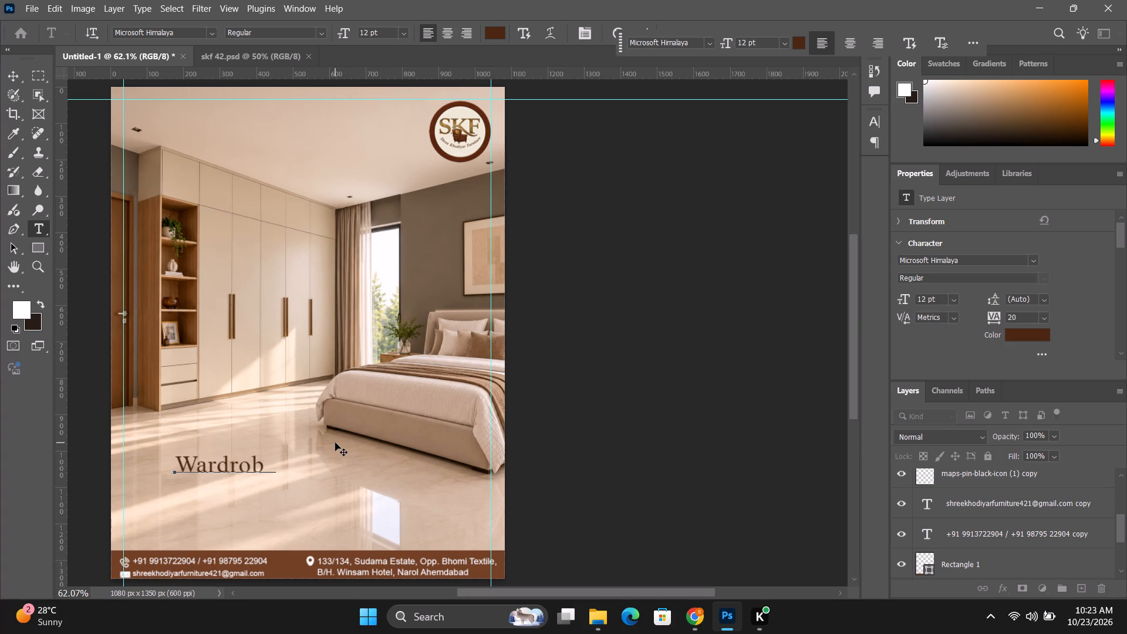
Set the font of the Wardrobe heading to Buttergarlic Regular.
left_click(706, 41)
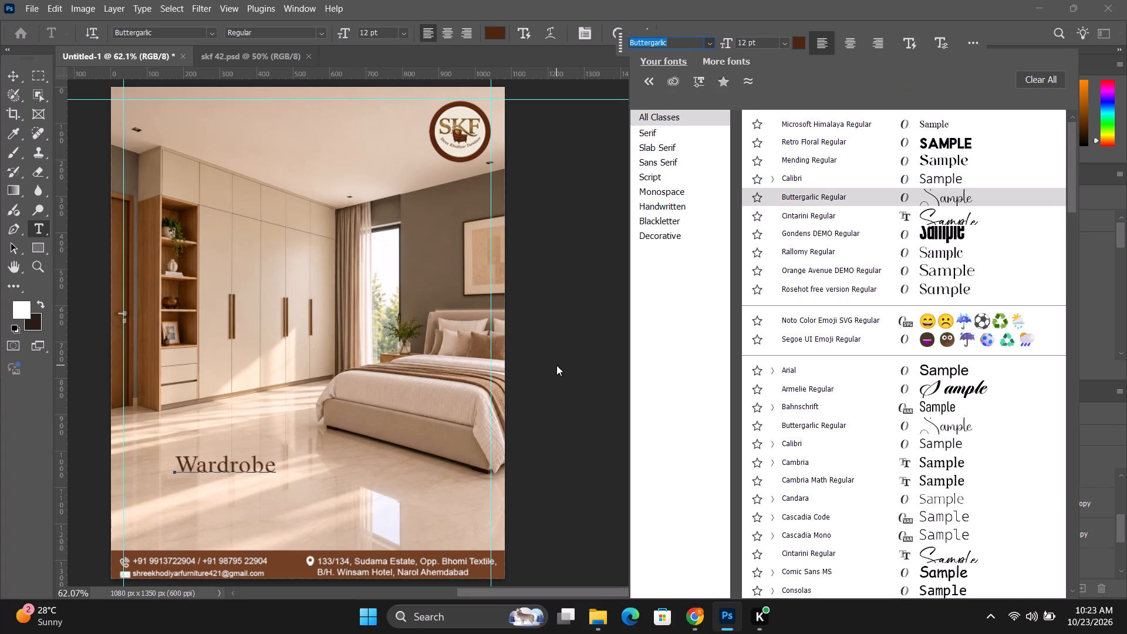
left_click(563, 197)
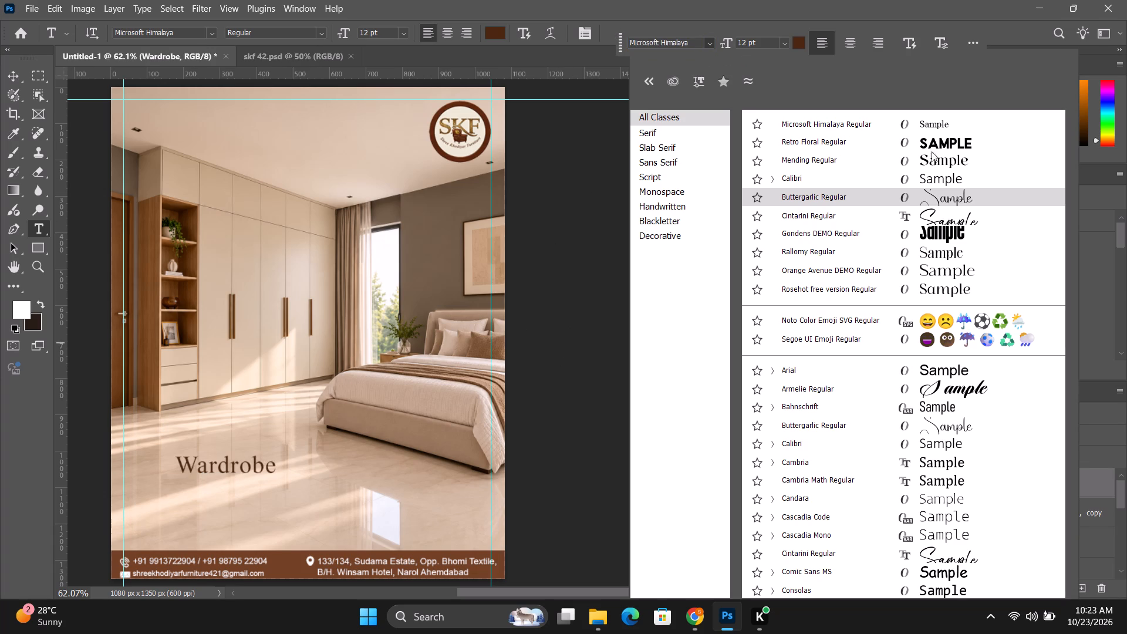
left_click(930, 195)
left_click(564, 237)
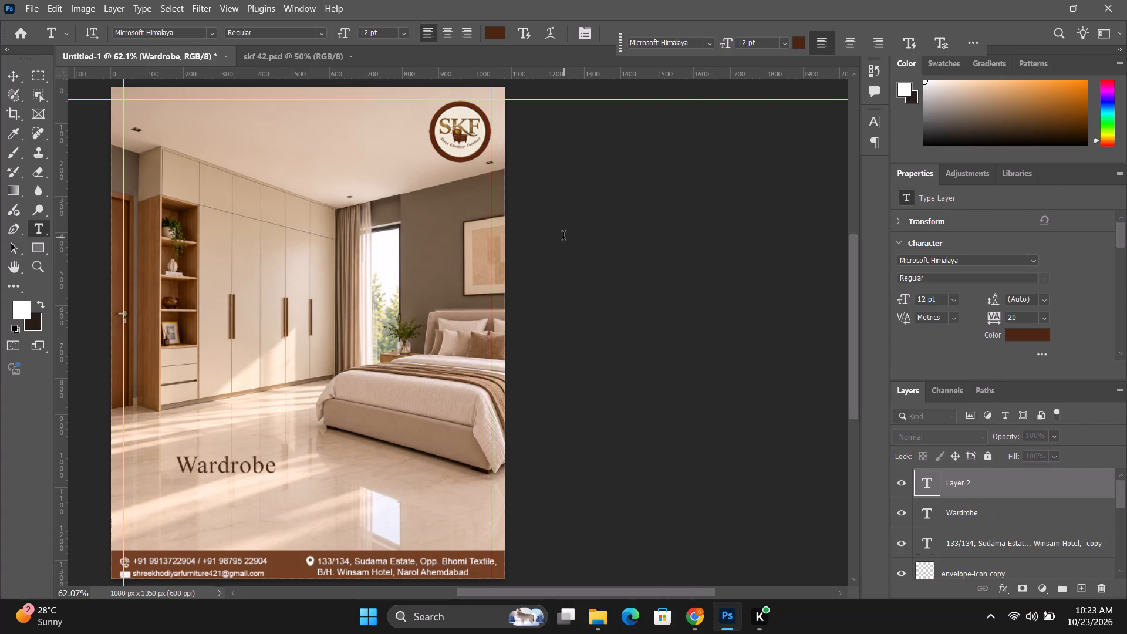
left_click(615, 29)
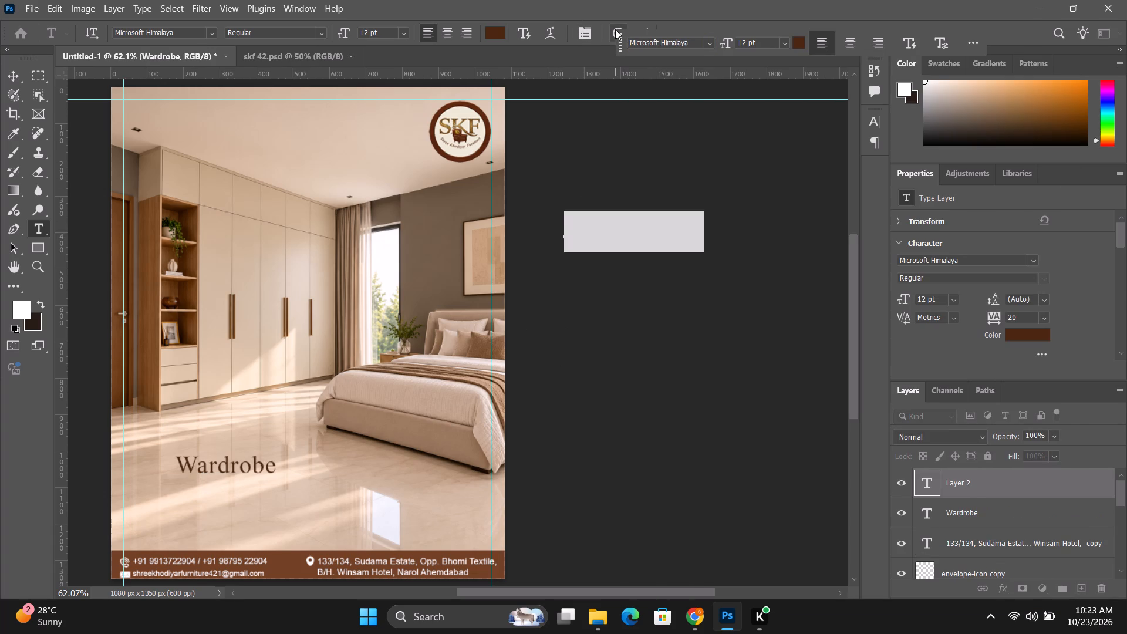
left_click(21, 75)
left_click(711, 46)
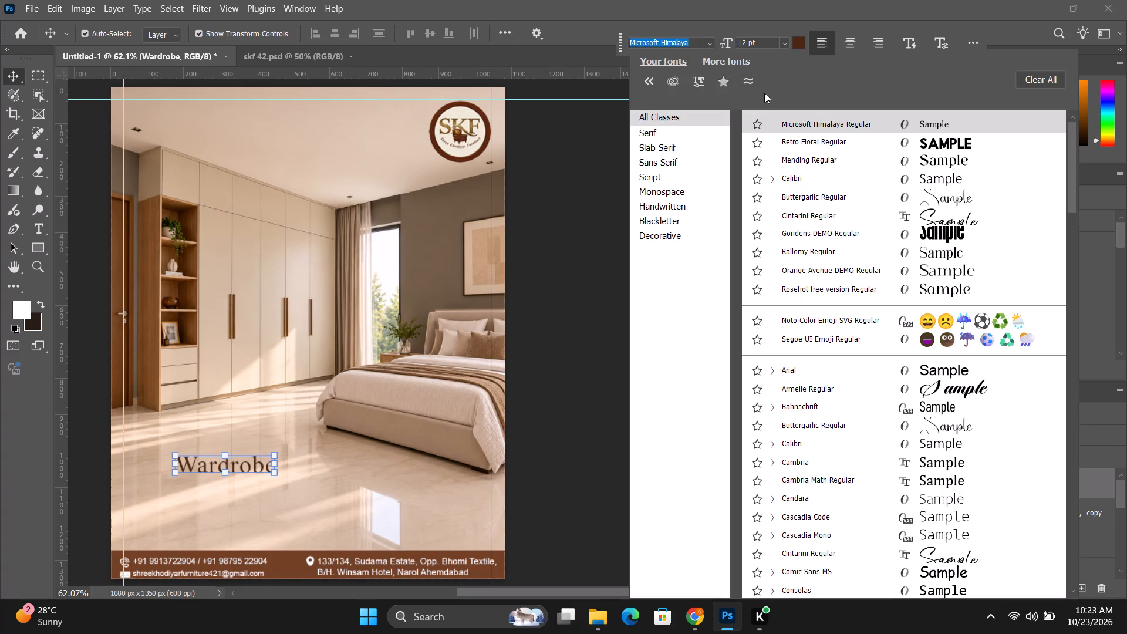
left_click(955, 201)
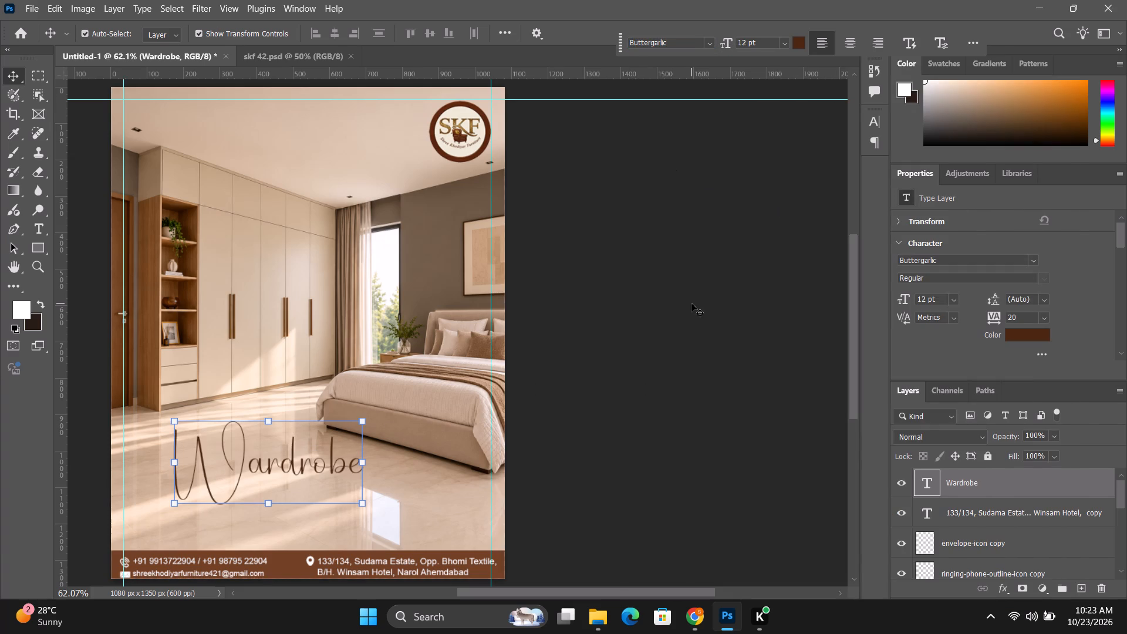
left_click(690, 304)
Move the Wardrobe heading to the lower-left of the post, beside the left guide and above the footer bar.
left_click_drag(315, 464, 268, 479)
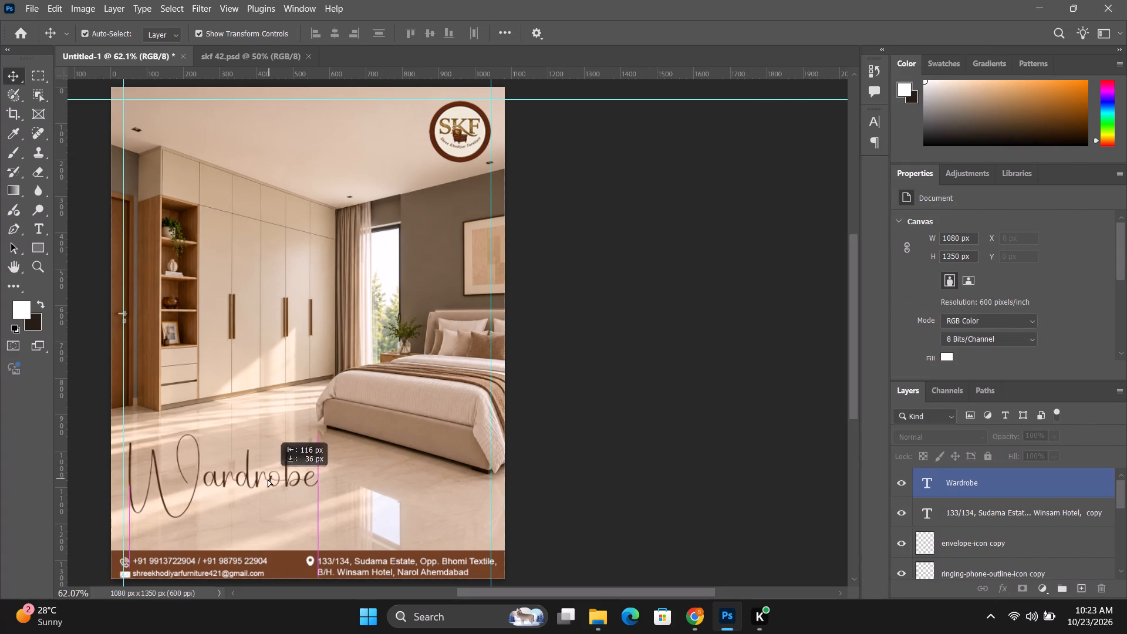
left_click_drag(268, 479, 266, 494)
left_click(731, 406)
Paste the cut tagline "Smart Storage, Timeless Style" as a separate text layer over the bed, set in 12 pt Microsoft Himalaya.
scroll(541, 360, "down", 6)
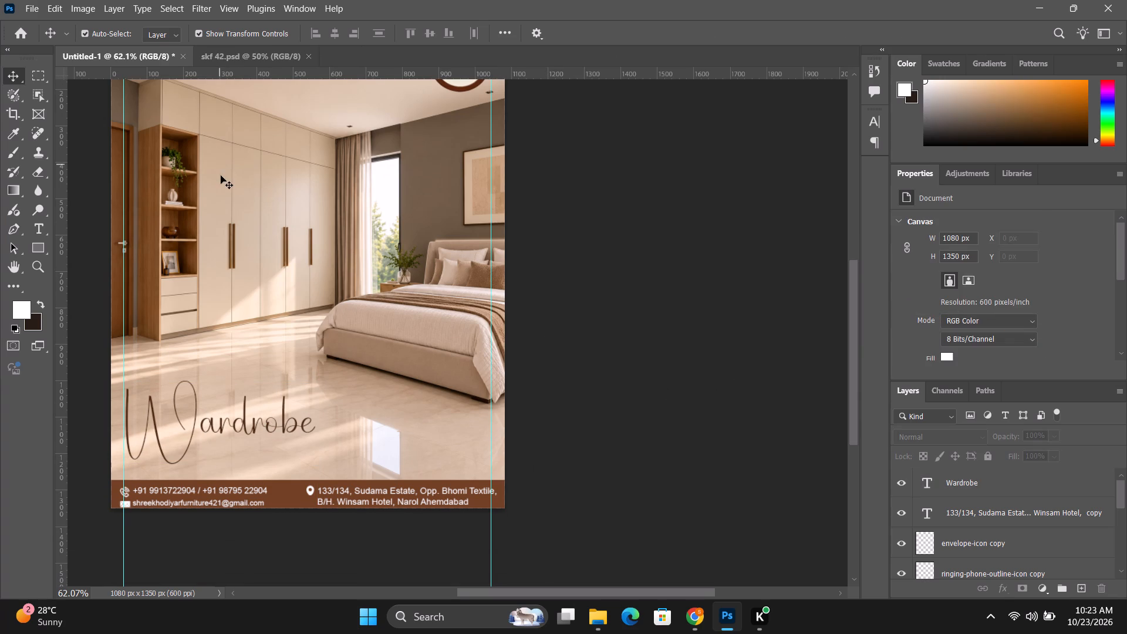
left_click(40, 230)
left_click(328, 270)
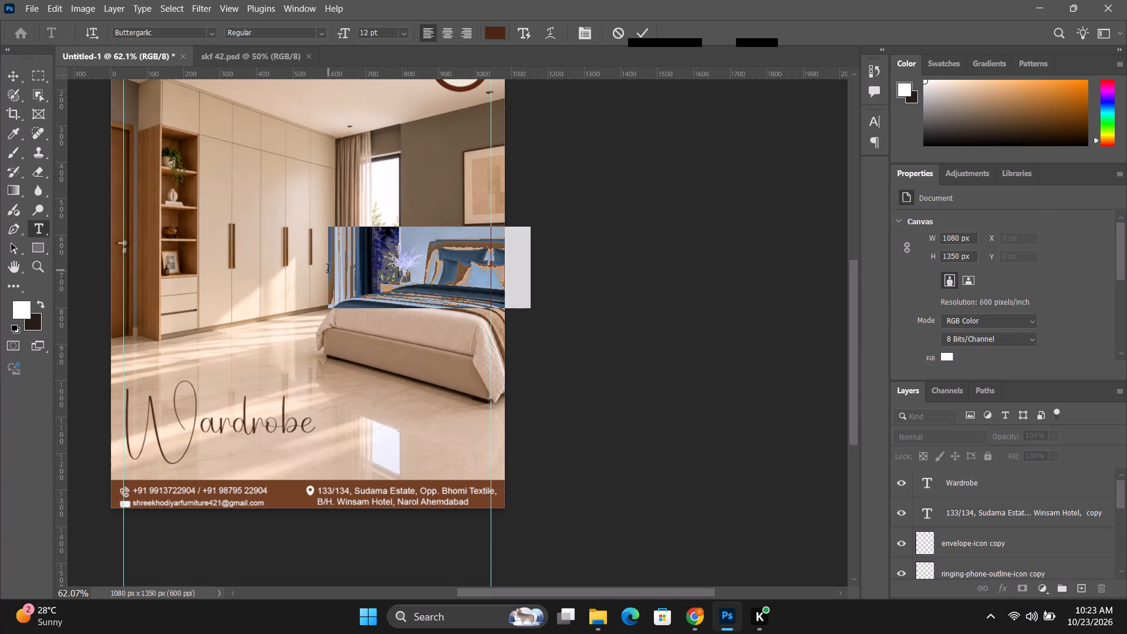
key("ctrl+v")
key("ctrl+a")
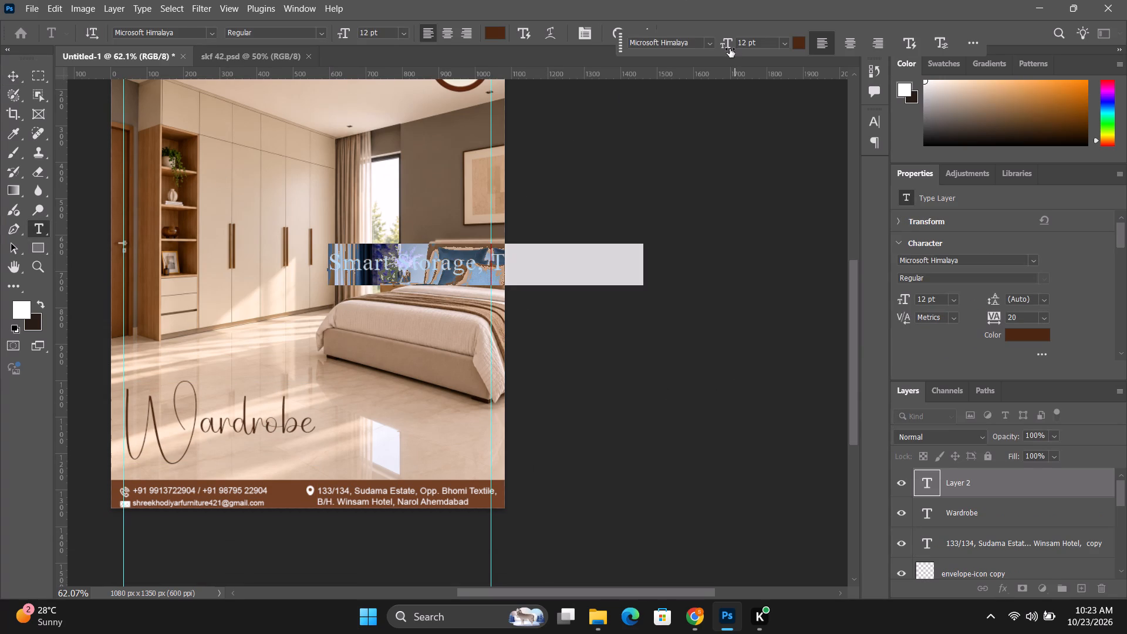
left_click(14, 79)
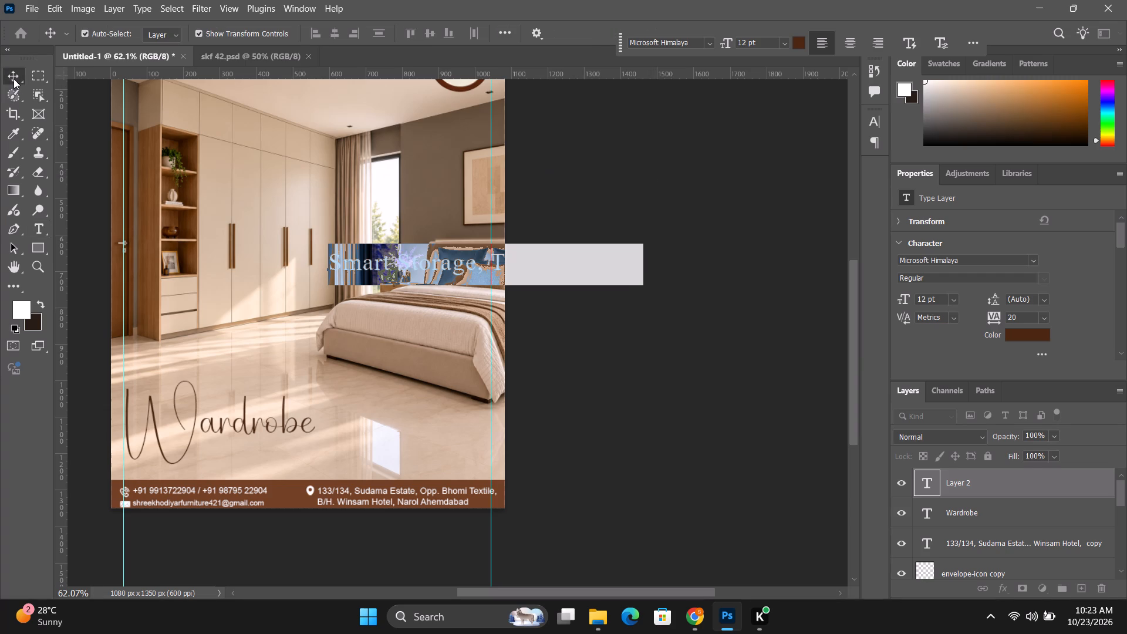
Scale the tagline down to about 52% and place it just beneath the "ardrobe" letters of the Wardrobe heading.
key("ctrl+t")
left_click_drag(646, 264, 492, 276)
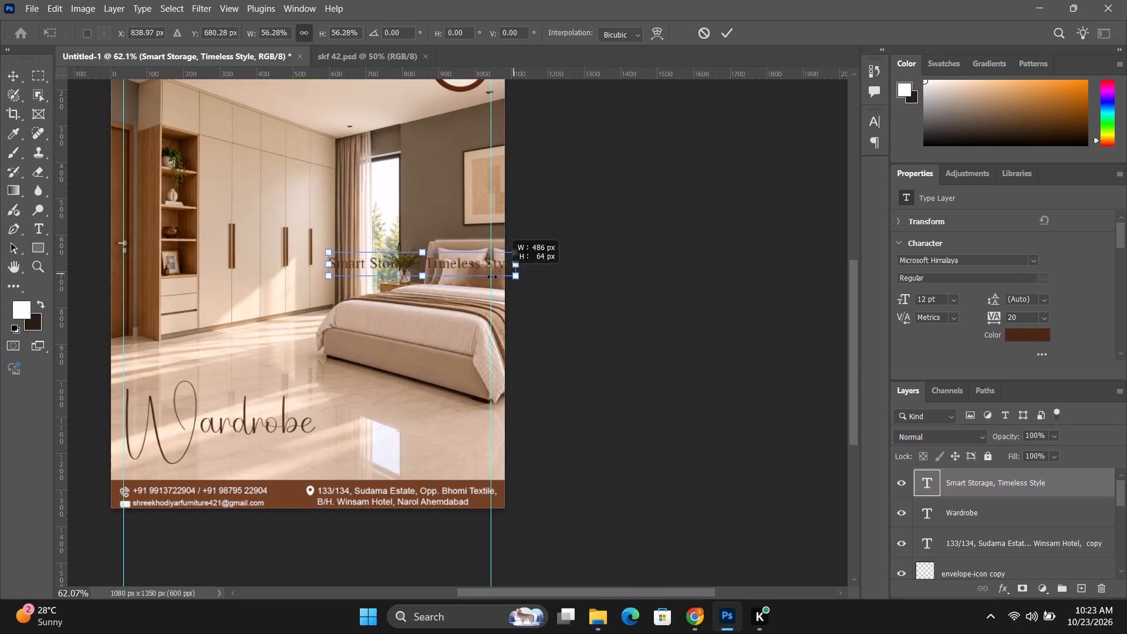
left_click_drag(492, 276, 488, 276)
left_click_drag(468, 268, 340, 455)
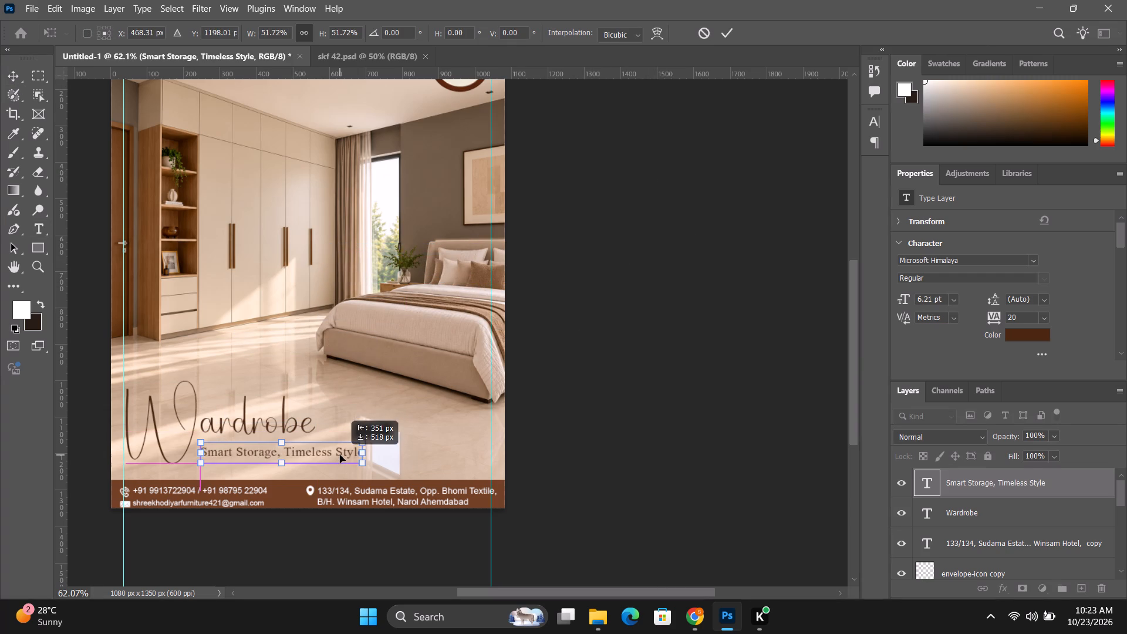
left_click_drag(340, 455, 337, 450)
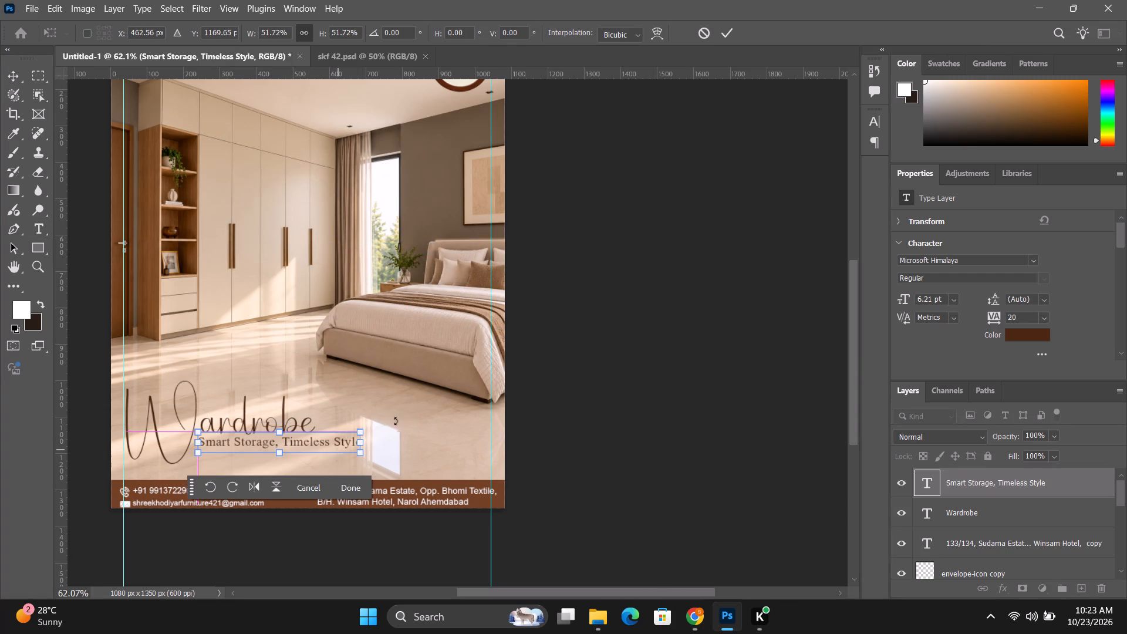
key("Down")
key("Down")
key("Down")
key("Down")
key("Down")
key("Down")
key("Down")
key("Down")
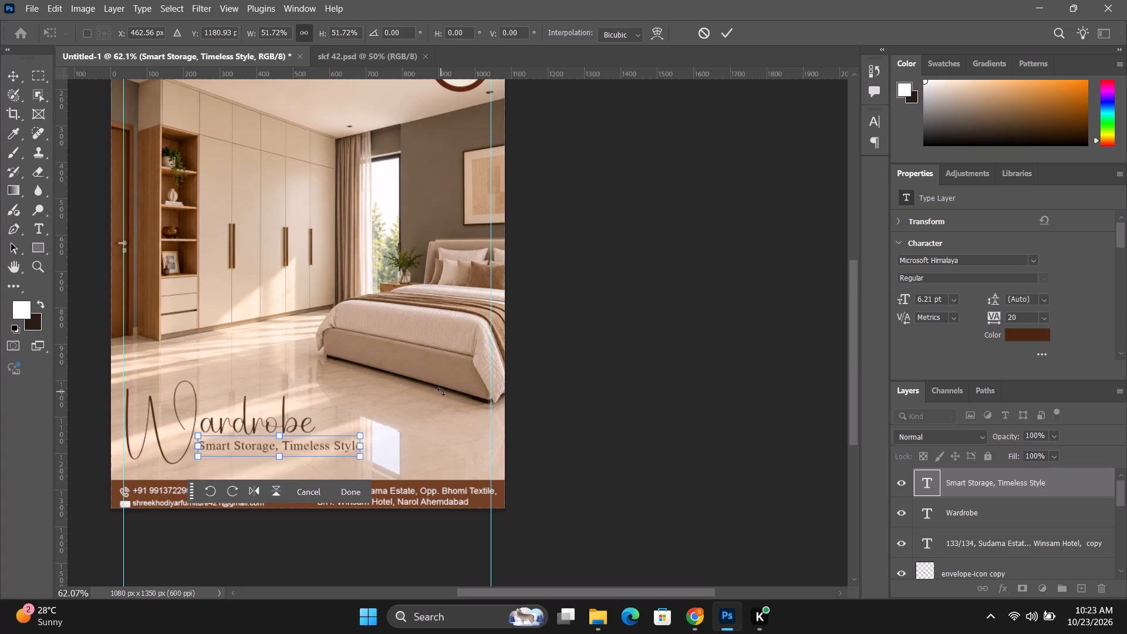
key("Down")
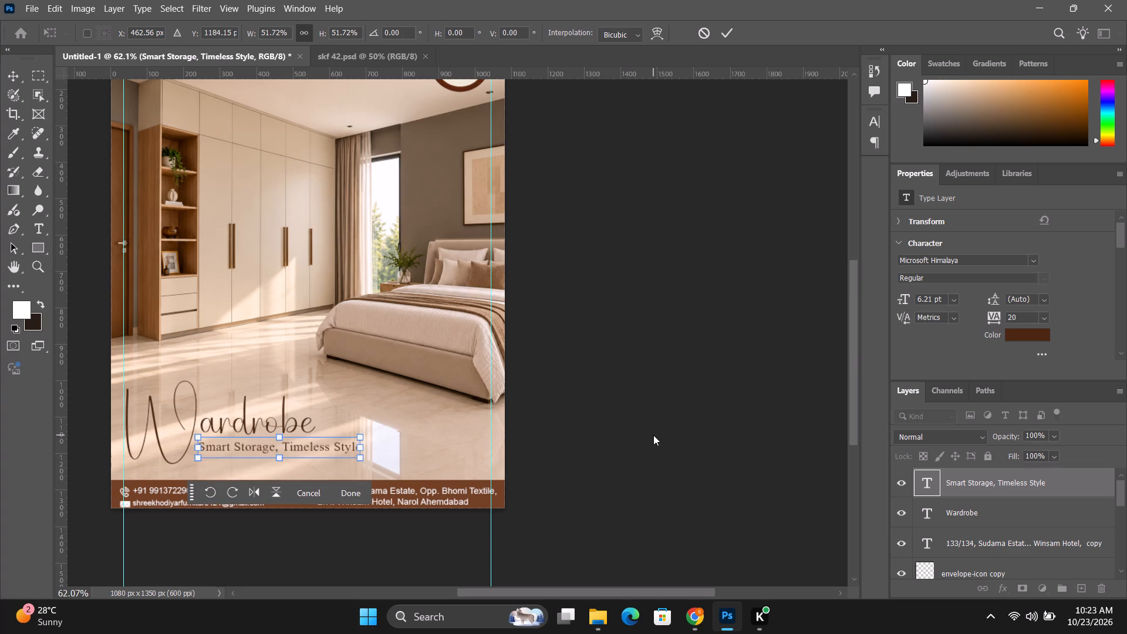
left_click(653, 435)
scroll(644, 431, "down", 2)
left_click(637, 424)
scroll(637, 424, "down", 4)
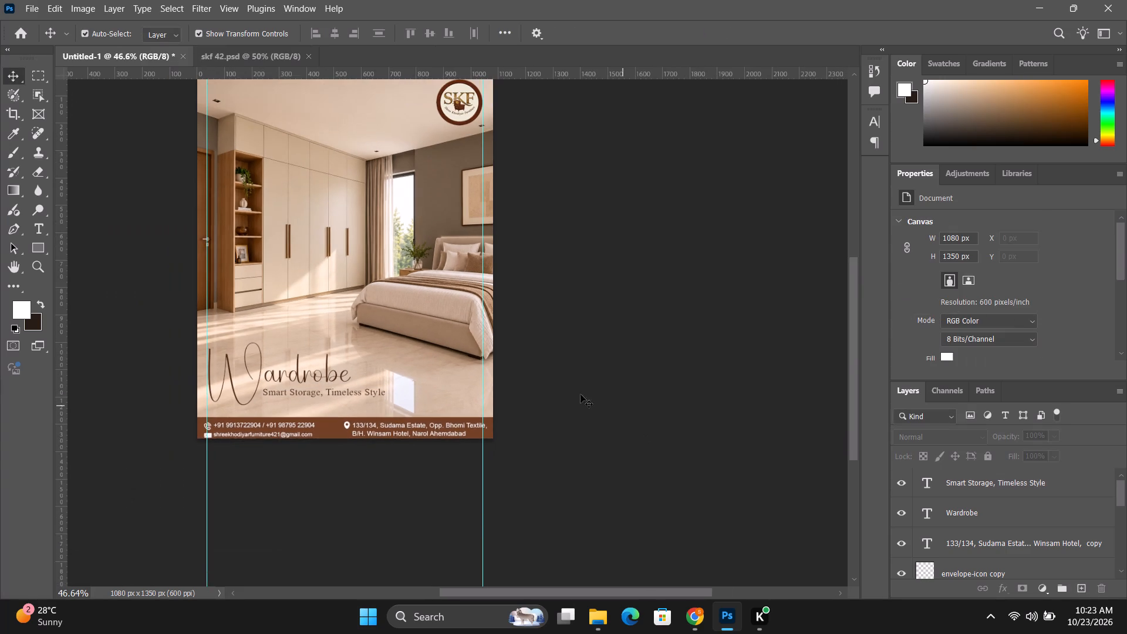
scroll(328, 373, "up", 4)
scroll(407, 375, "up", 2, "alt")
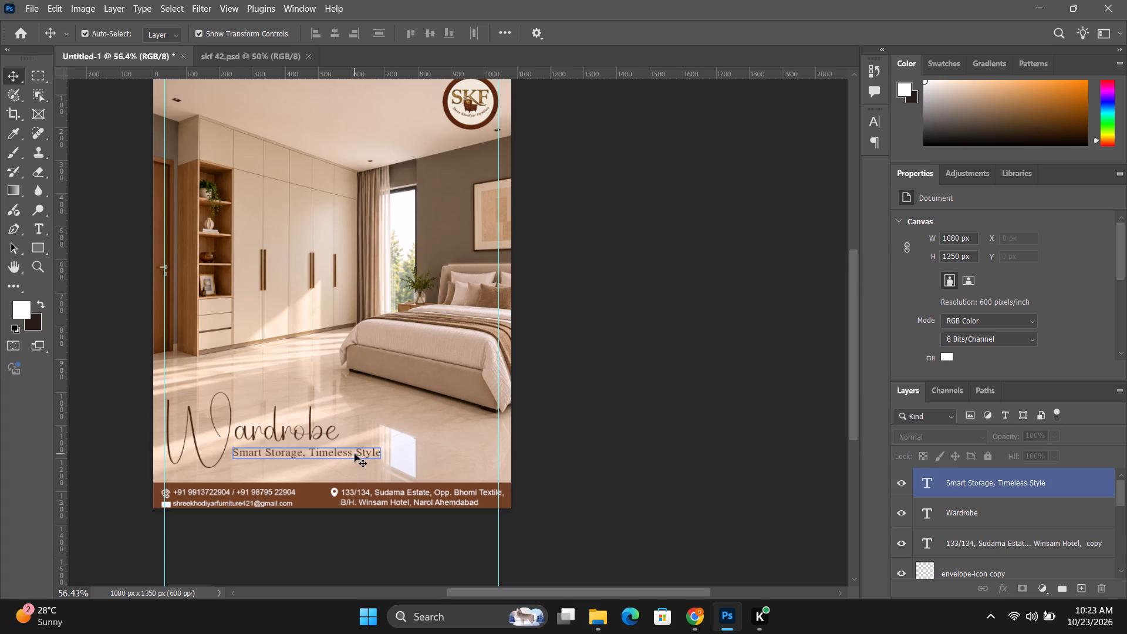
left_click(626, 427)
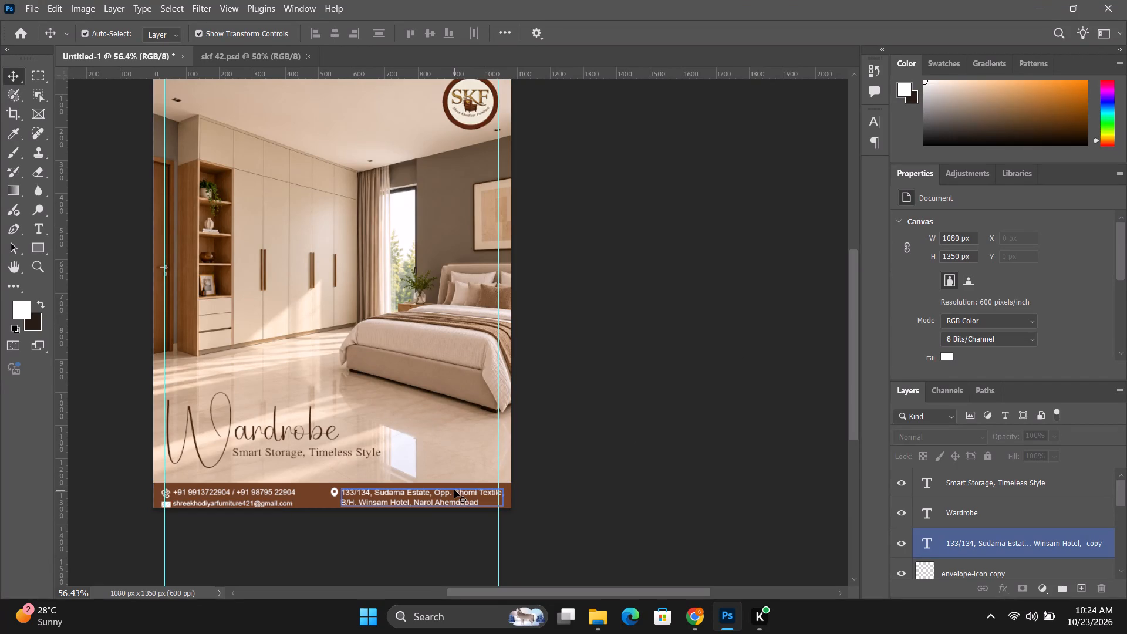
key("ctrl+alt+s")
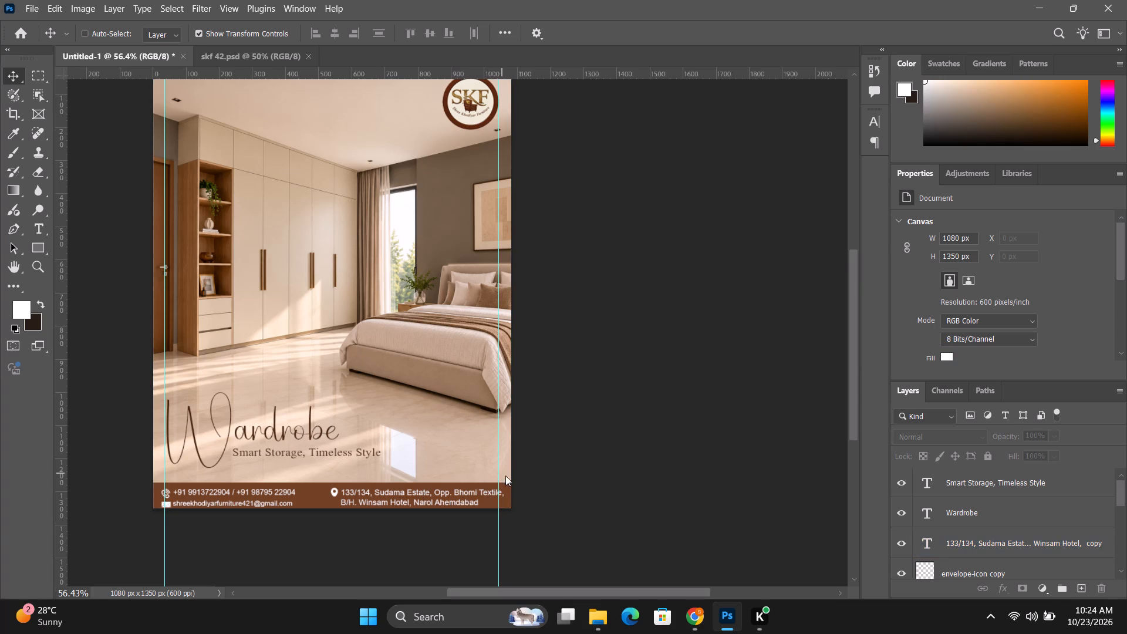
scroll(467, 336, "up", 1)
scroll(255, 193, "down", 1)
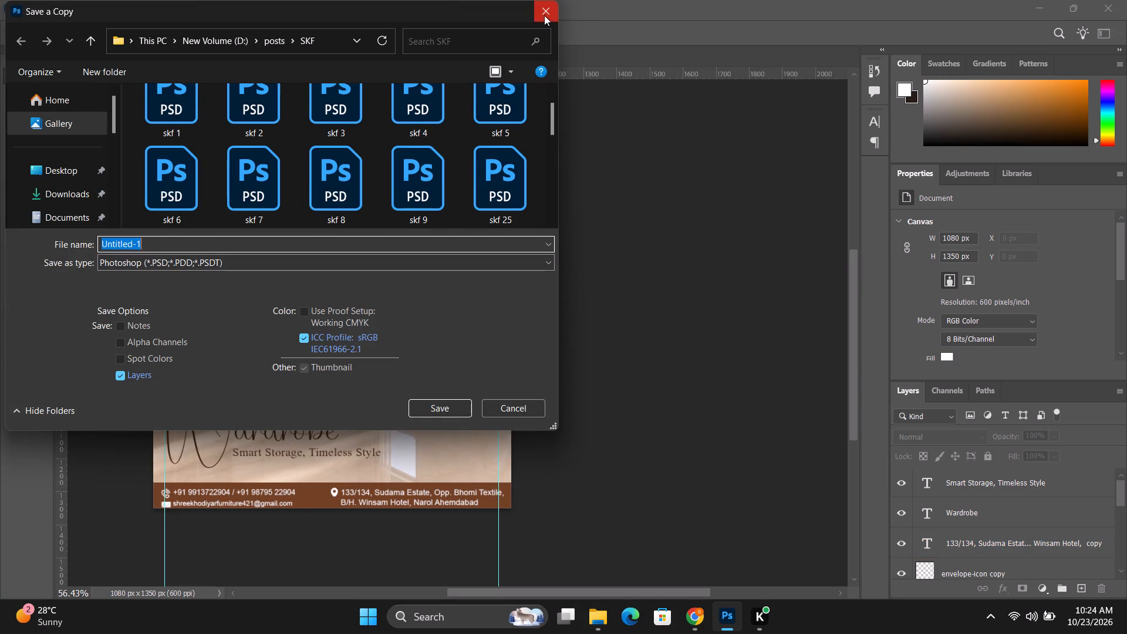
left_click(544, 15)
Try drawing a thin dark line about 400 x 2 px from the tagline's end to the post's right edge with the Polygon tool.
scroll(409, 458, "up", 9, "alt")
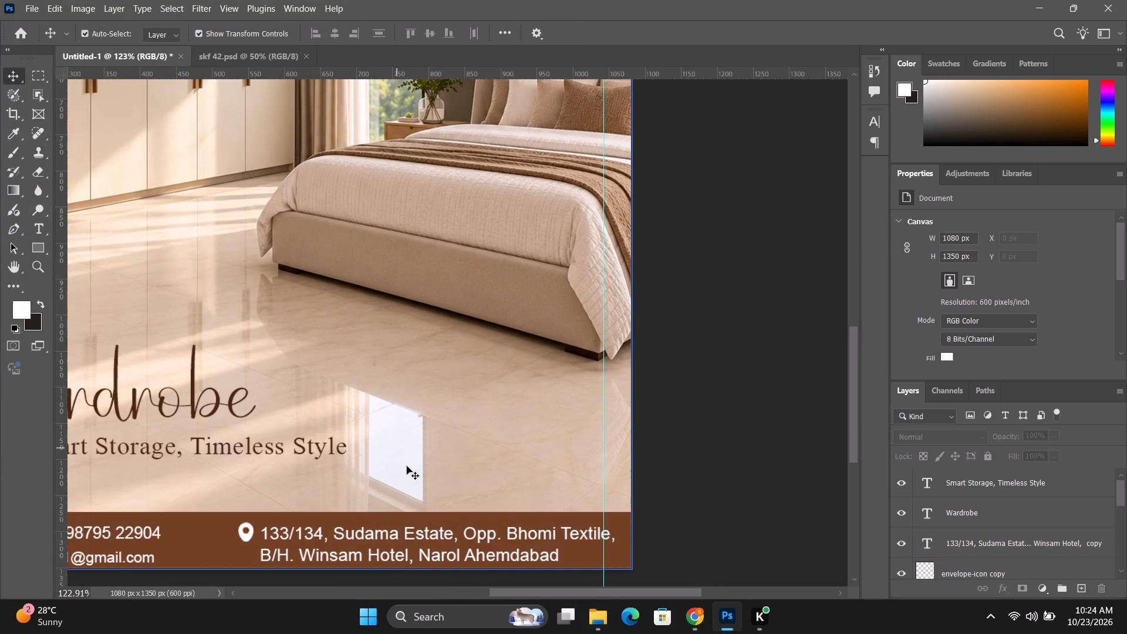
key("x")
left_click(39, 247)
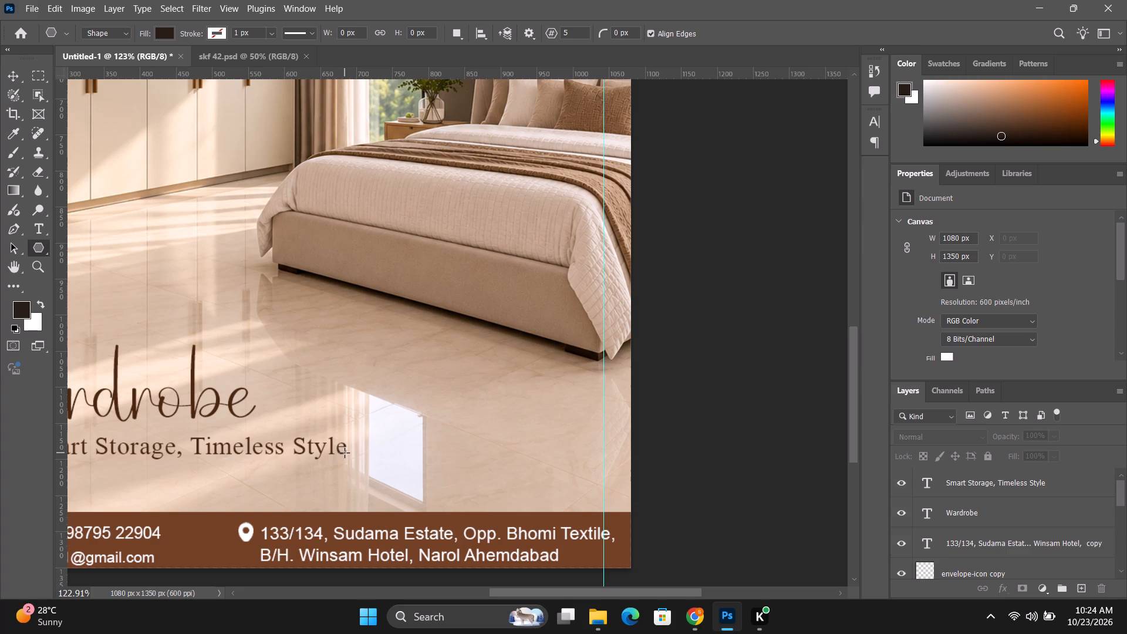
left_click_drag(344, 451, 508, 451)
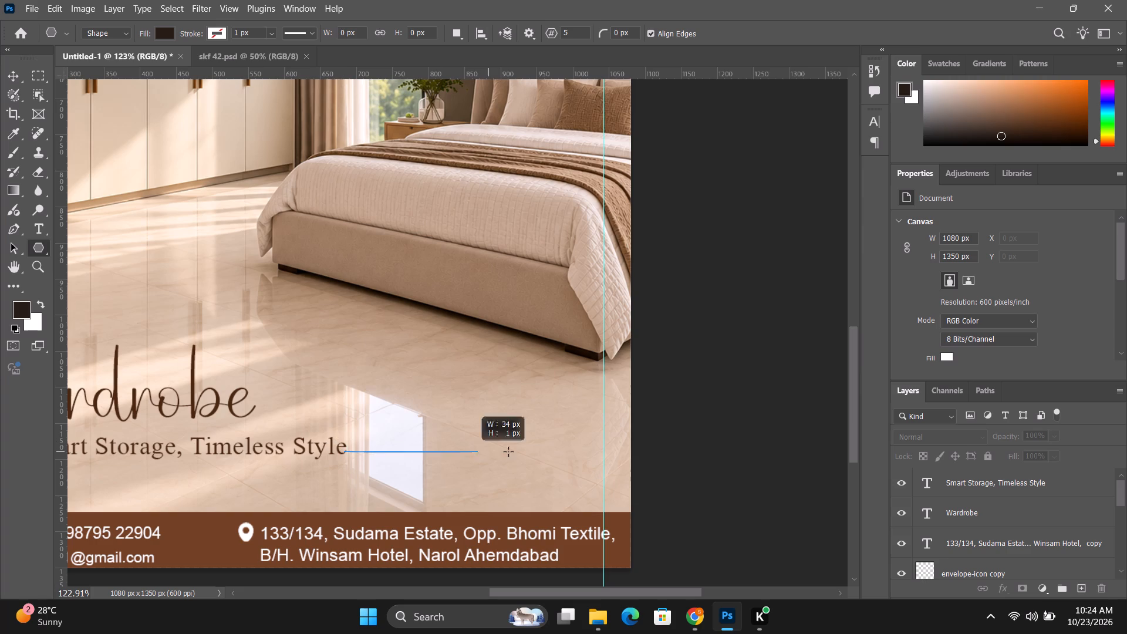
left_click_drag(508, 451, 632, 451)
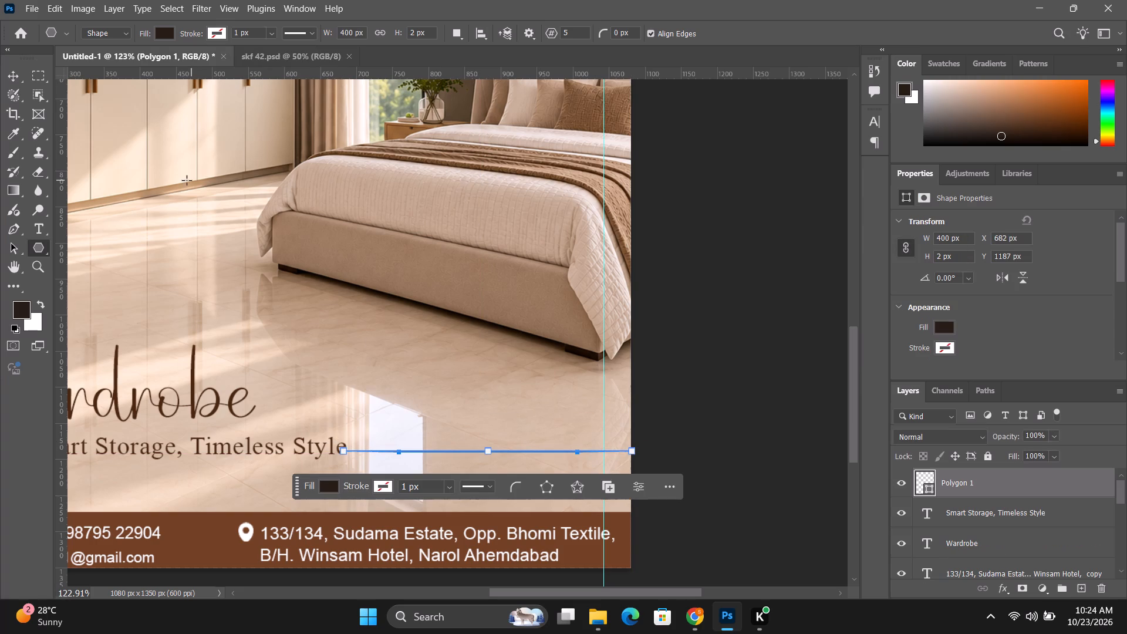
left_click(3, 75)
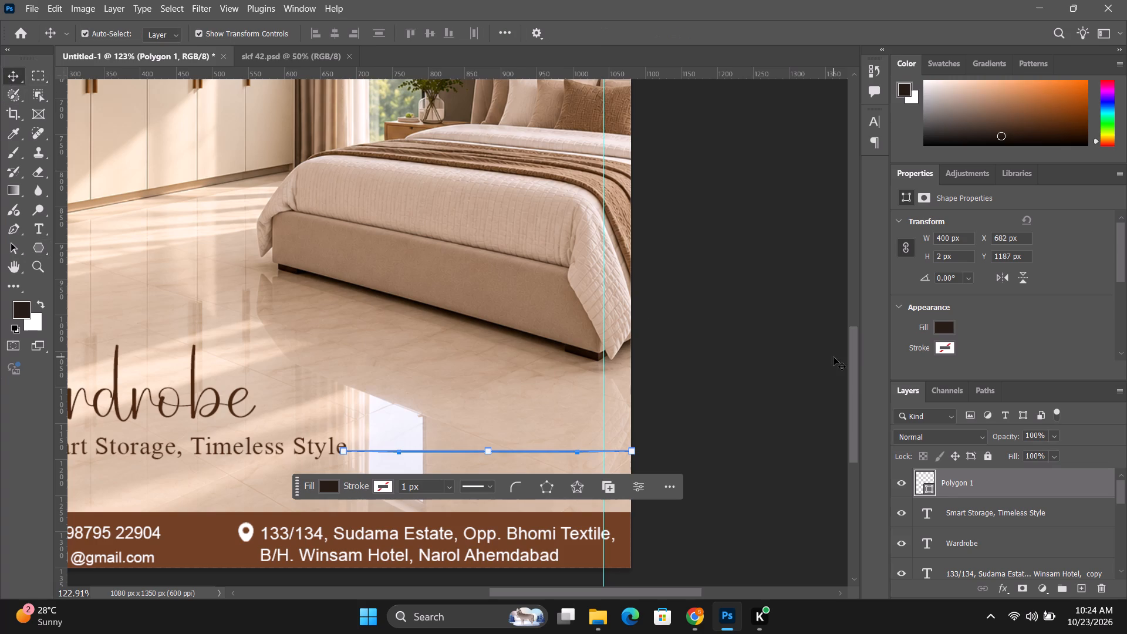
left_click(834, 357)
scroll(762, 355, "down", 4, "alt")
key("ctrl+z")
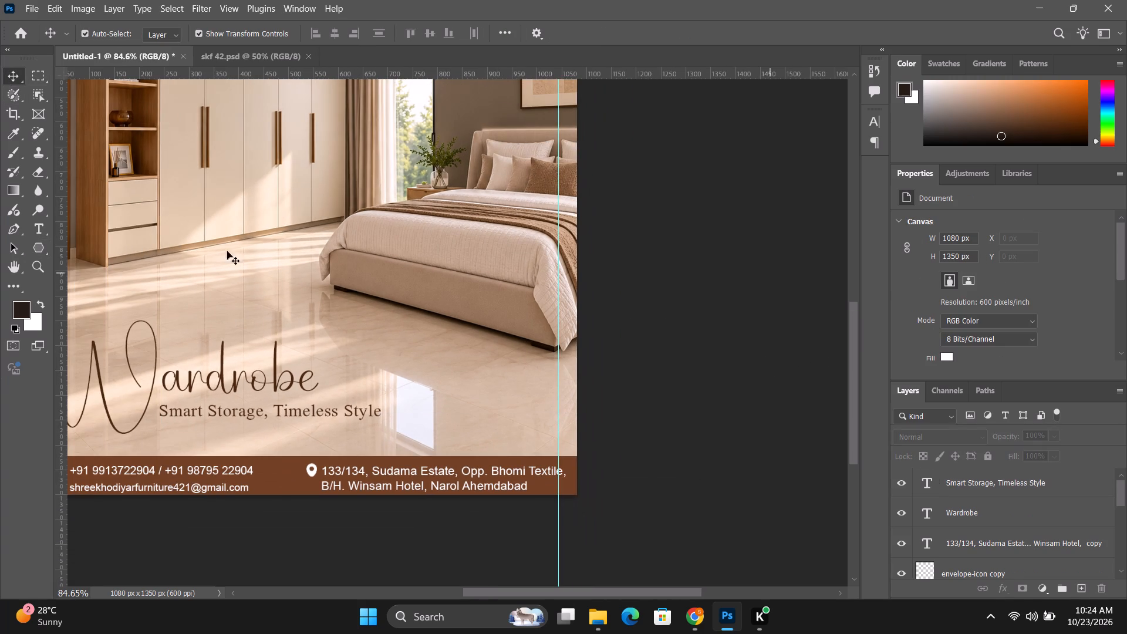
Draw a thin rectangle line about 421 x 2 px from the tagline's end past the post's right edge.
right_click(38, 249)
left_click(103, 248)
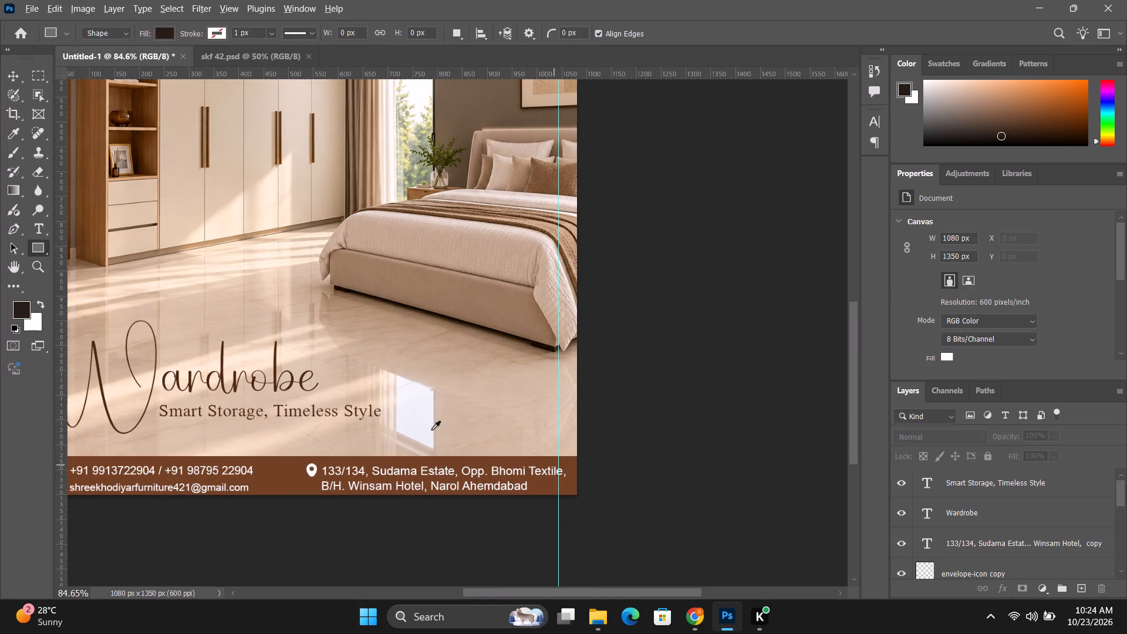
scroll(431, 430, "up", 6, "alt")
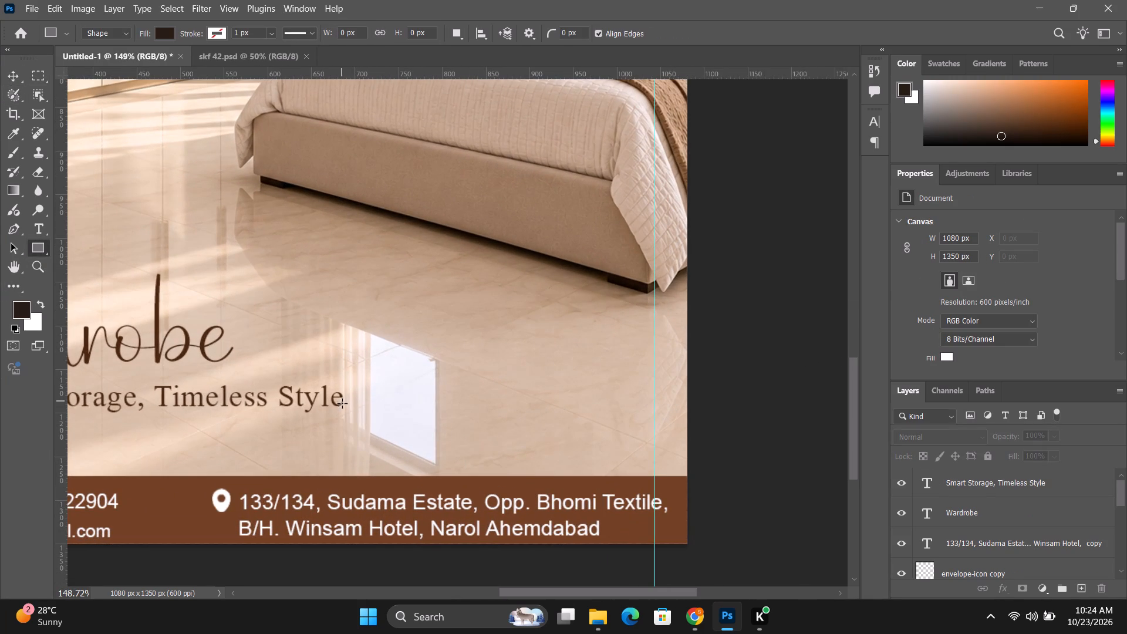
left_click_drag(342, 402, 711, 403)
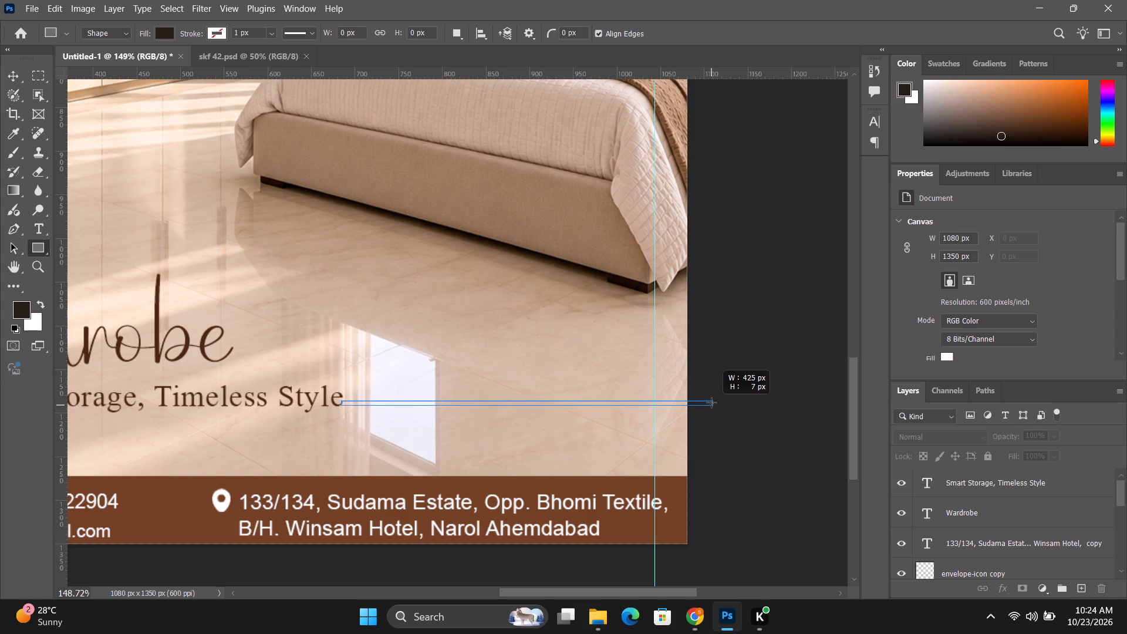
left_click_drag(711, 403, 708, 402)
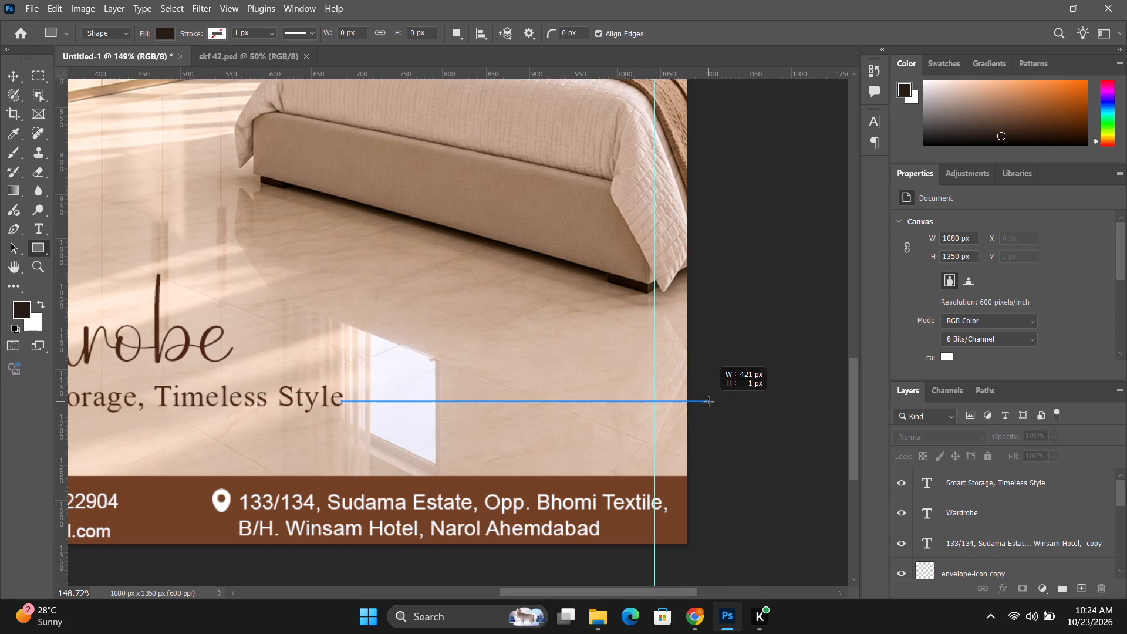
left_click_drag(708, 402, 708, 404)
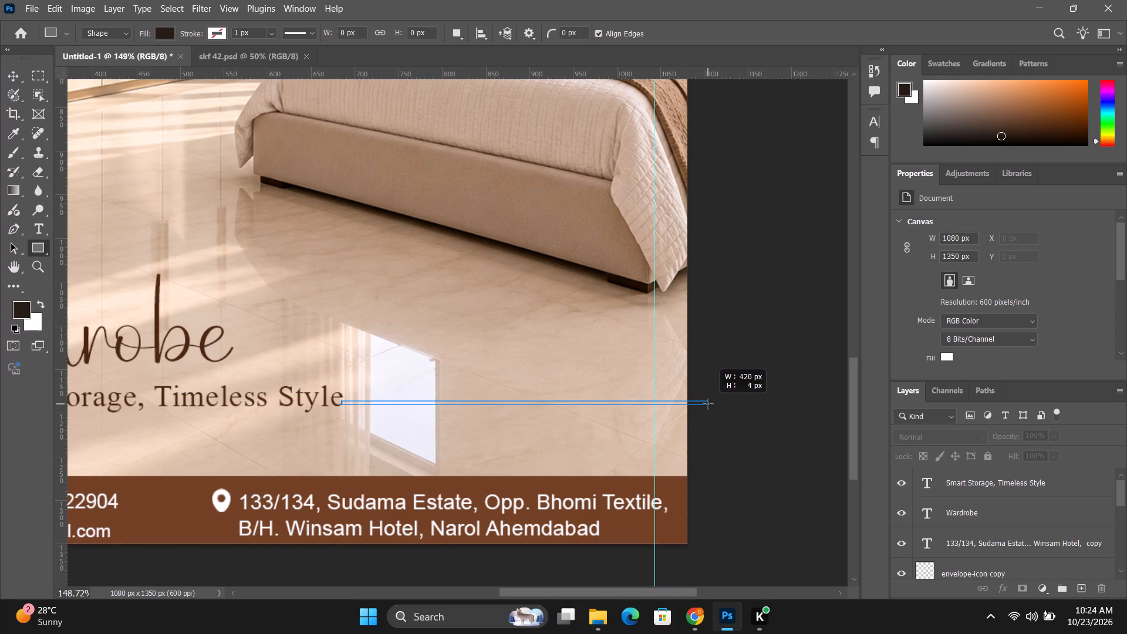
left_click_drag(708, 404, 708, 402)
Set the thin line's fill to brown 4b2710, sampled from the Wardrobe heading.
left_click(159, 31)
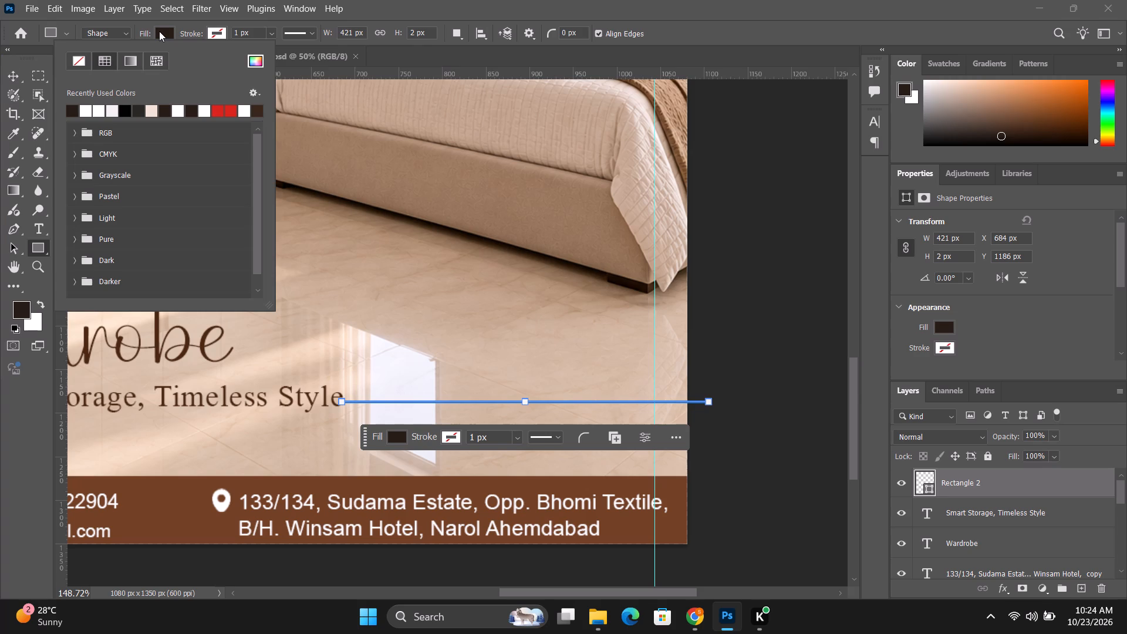
left_click(254, 59)
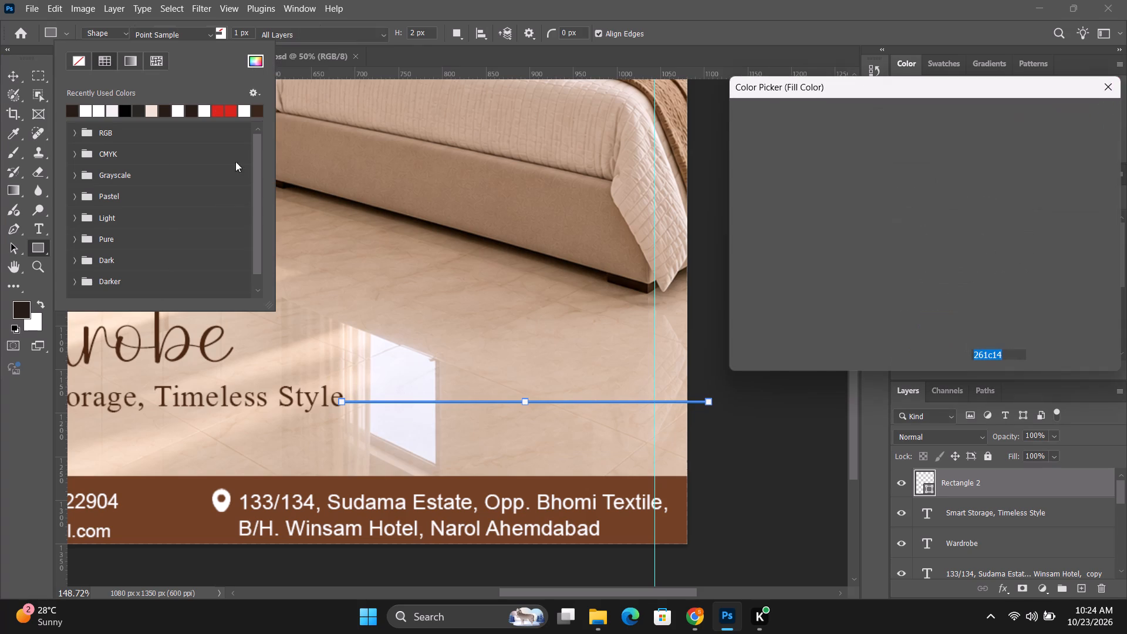
left_click(203, 338)
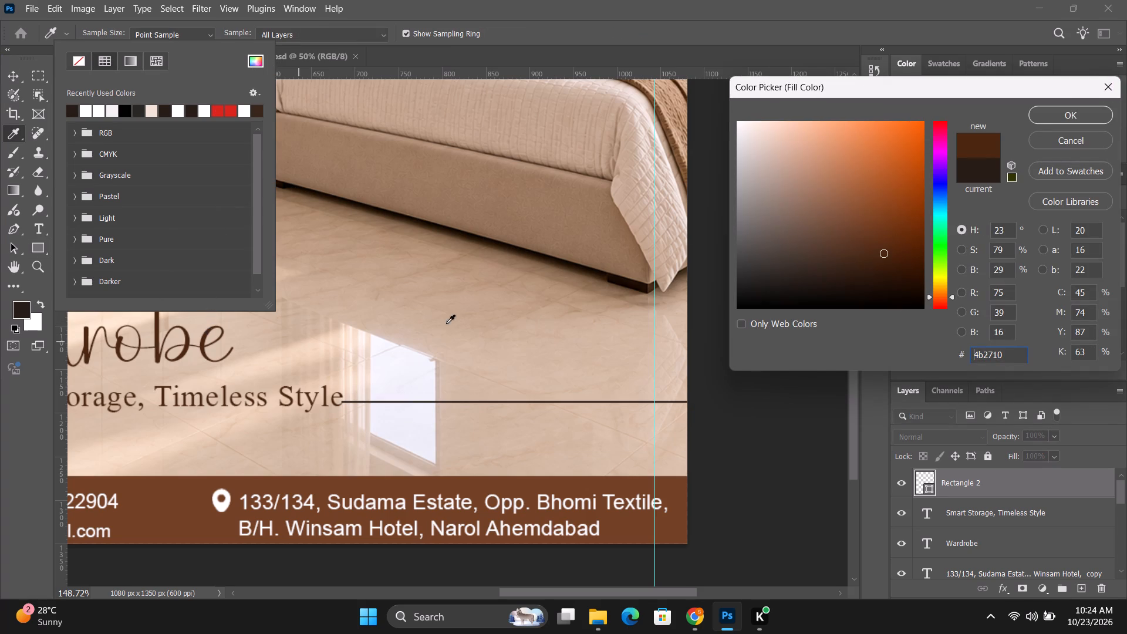
left_click(1082, 112)
left_click(5, 75)
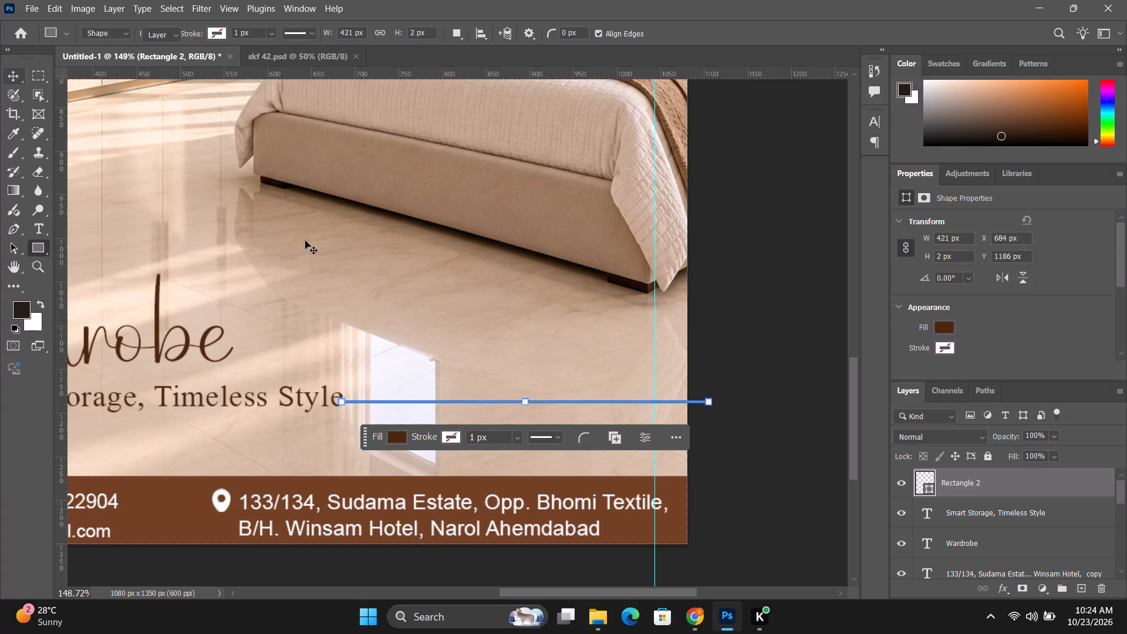
left_click(788, 353)
Nudge the thin line beside the tagline down 1 px, to Y 1187 px.
scroll(782, 352, "down", 3, "alt")
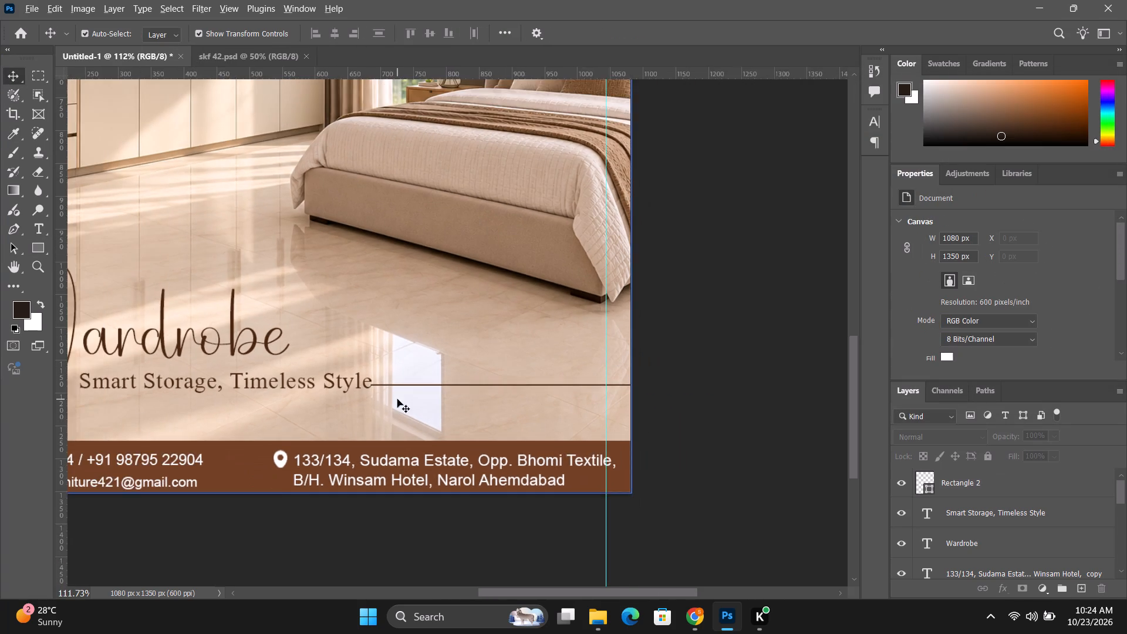
scroll(338, 400, "up", 19, "alt")
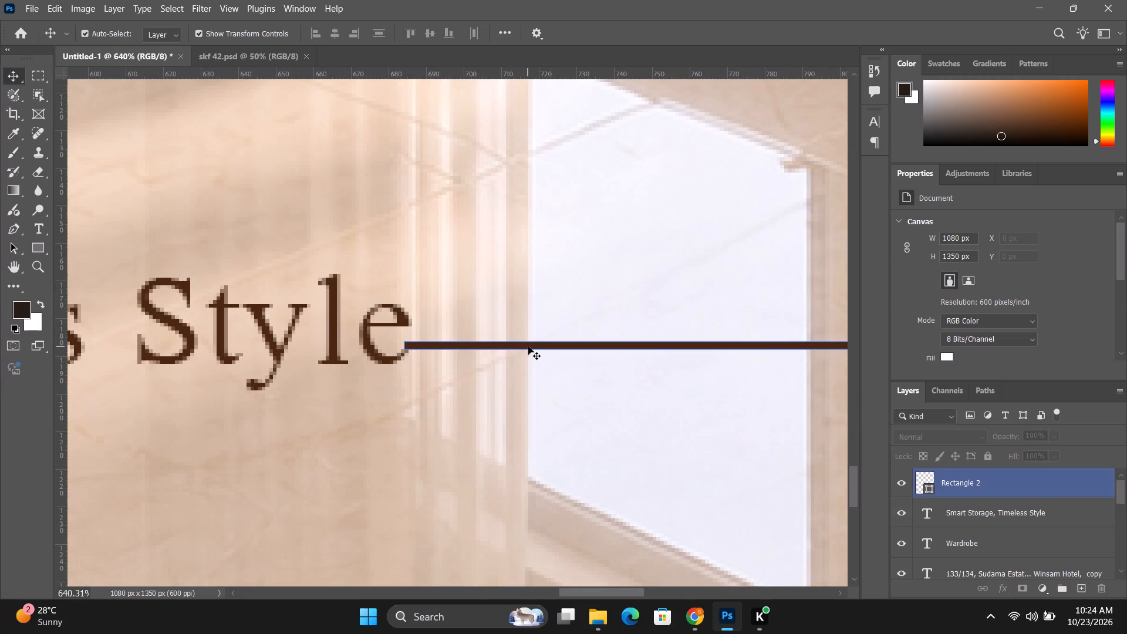
left_click(528, 346)
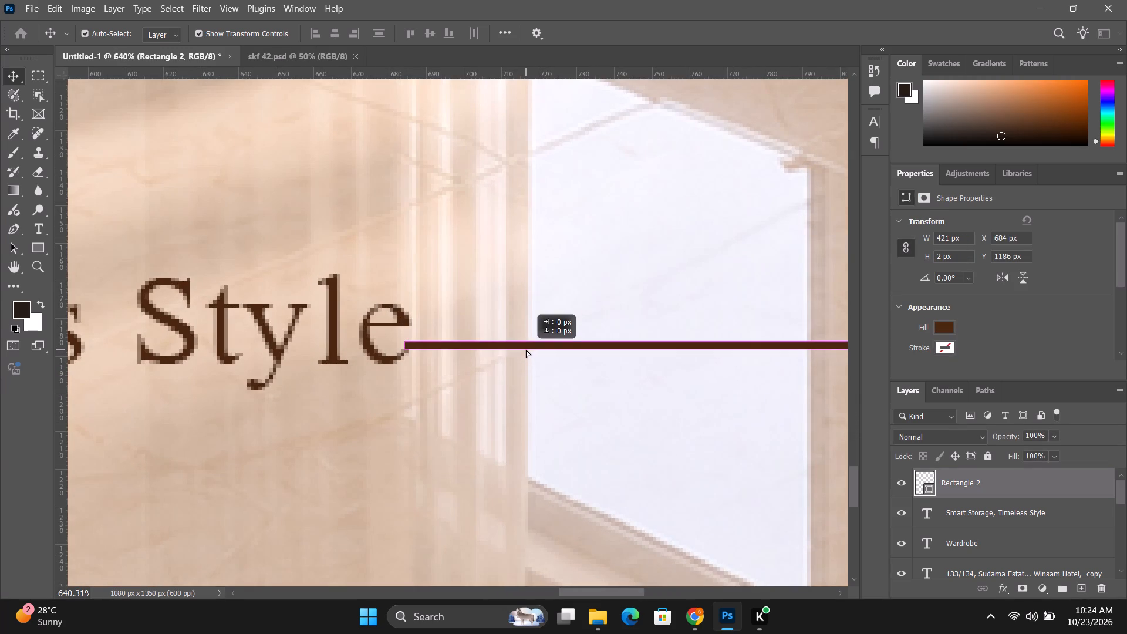
key("Down")
key("Down")
key("Up")
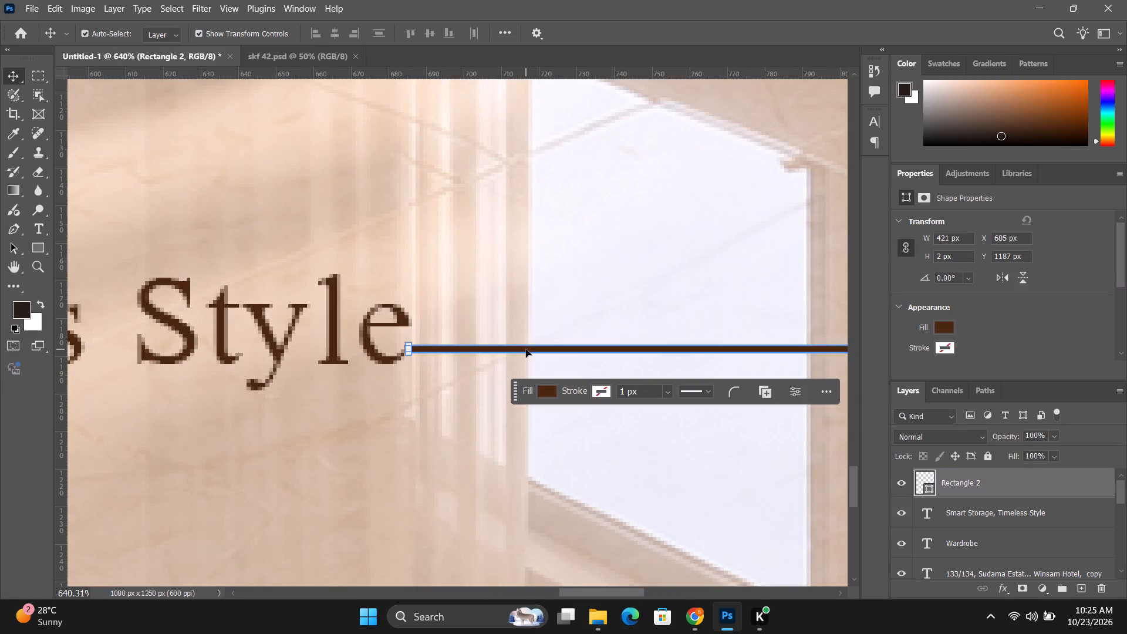
scroll(370, 288, "down", 9, "alt")
scroll(443, 394, "down", 3, "alt")
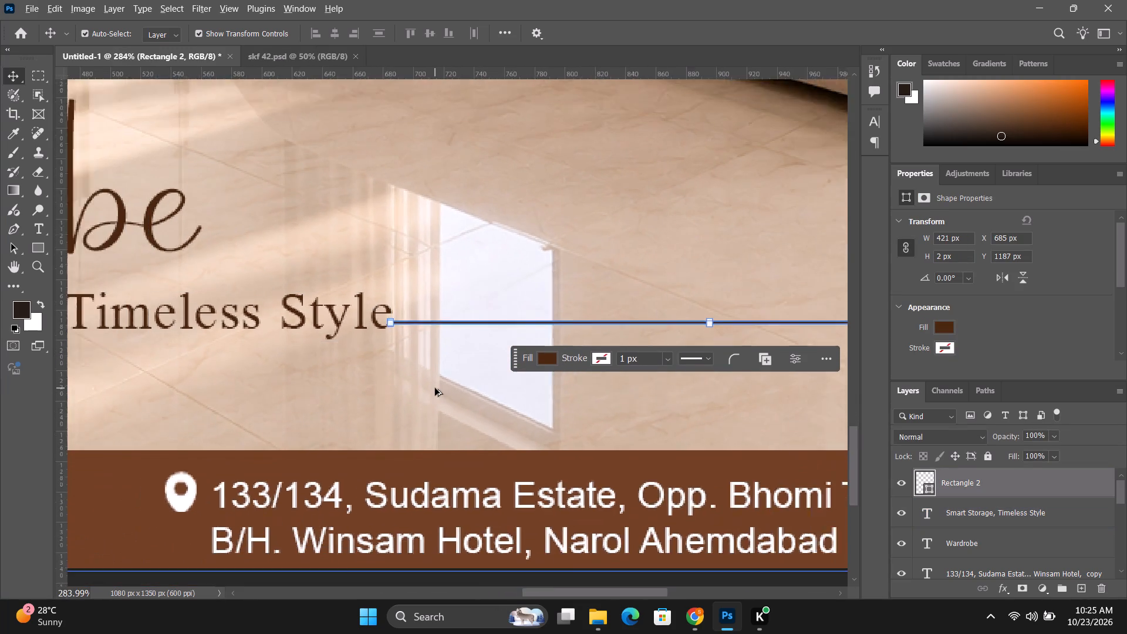
scroll(435, 388, "down", 8, "alt")
left_click(798, 505)
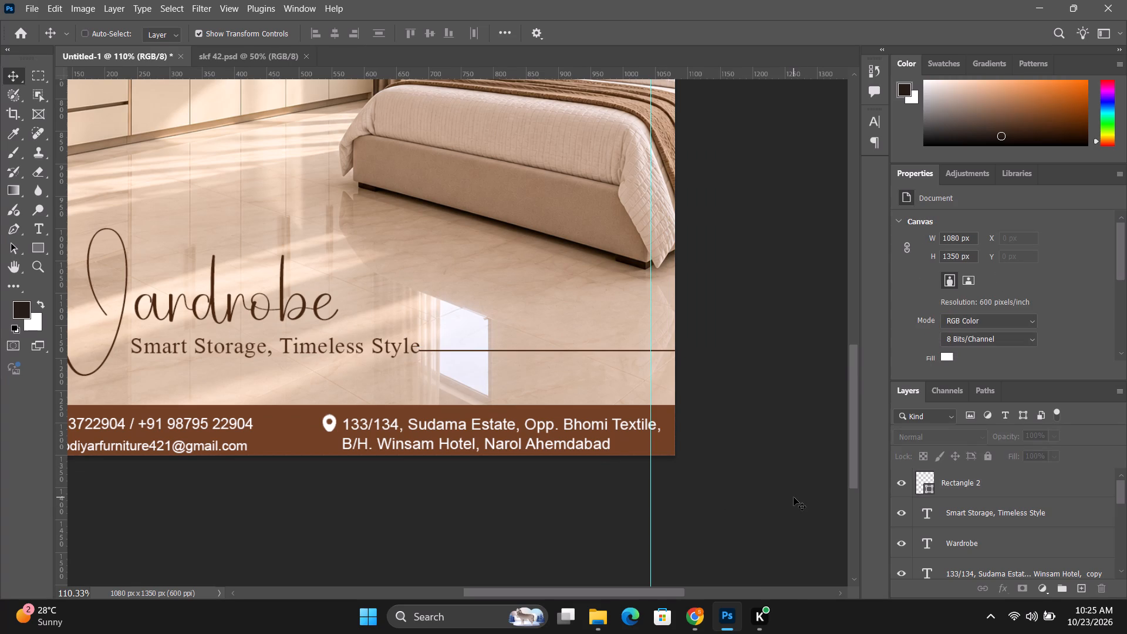
Save a layered Photoshop copy of the post as "skf 43" in the SKF posts folder.
key("ctrl+9")
key("ctrl+0")
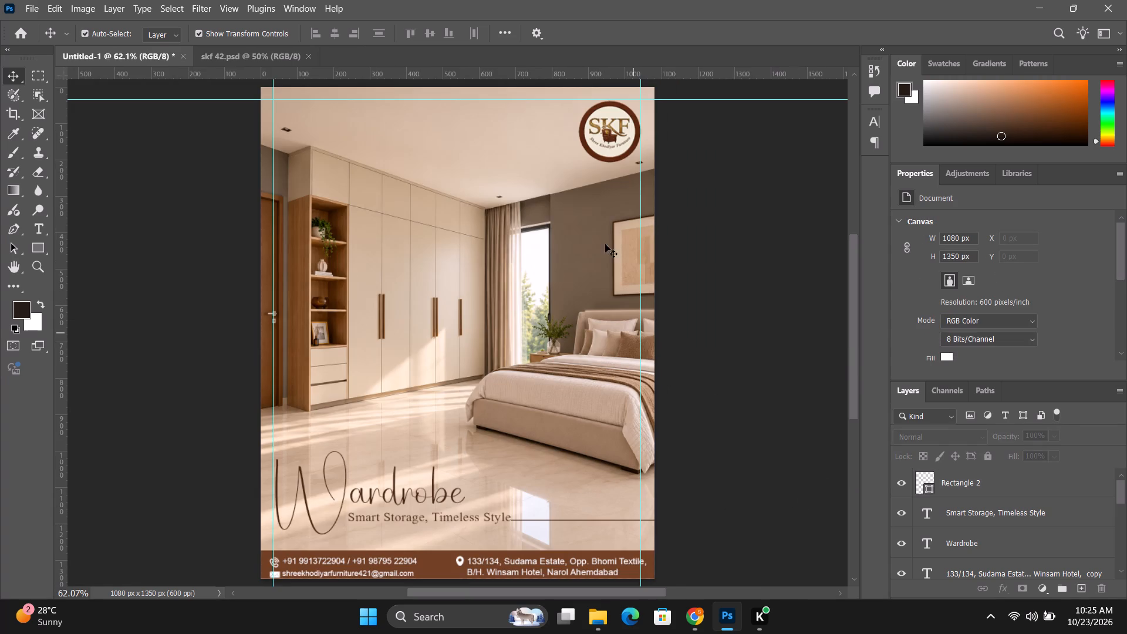
key("ctrl+alt+s")
scroll(623, 252, "down", 11)
left_click(234, 210)
left_click(224, 253)
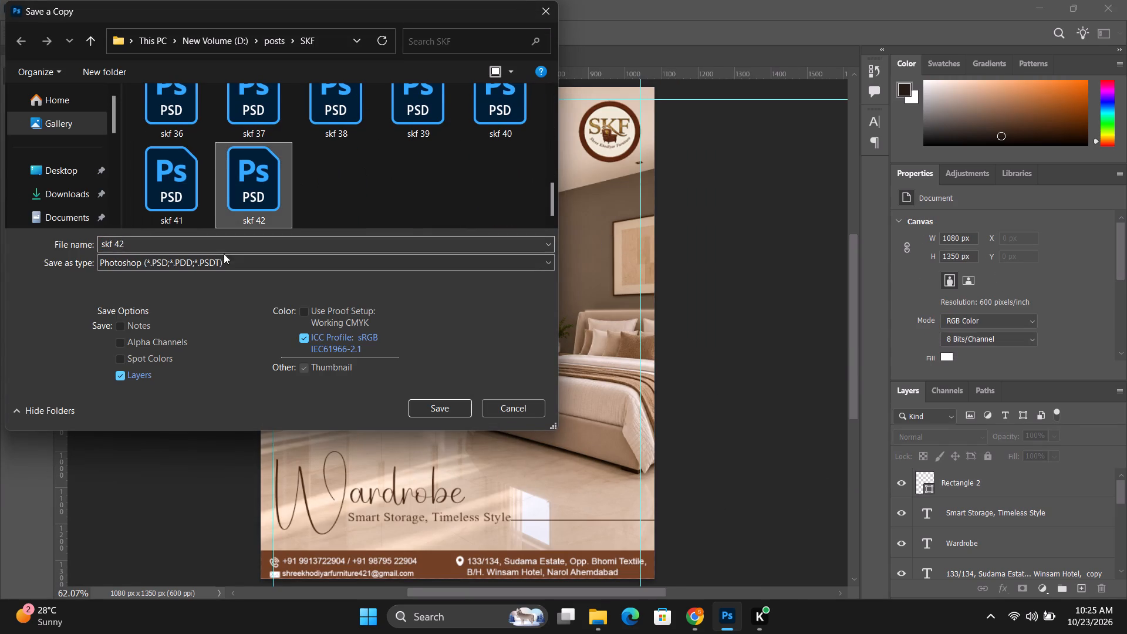
double_click(251, 250)
key("BackSpace")
key("3")
key("Return")
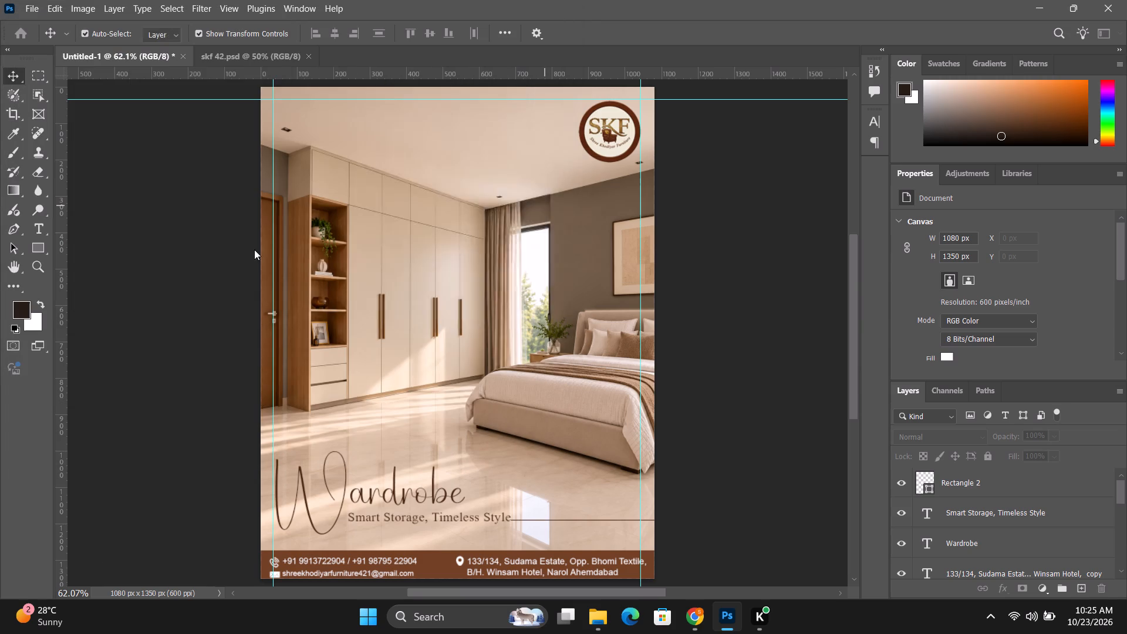
left_click(719, 171)
Save a JPEG copy of the wardrobe post as "skf 43" in the SKF posts folder at quality 12.
key("ctrl+alt+s")
scroll(527, 217, "down", 11)
scroll(388, 221, "down", 11)
scroll(388, 221, "down", 11)
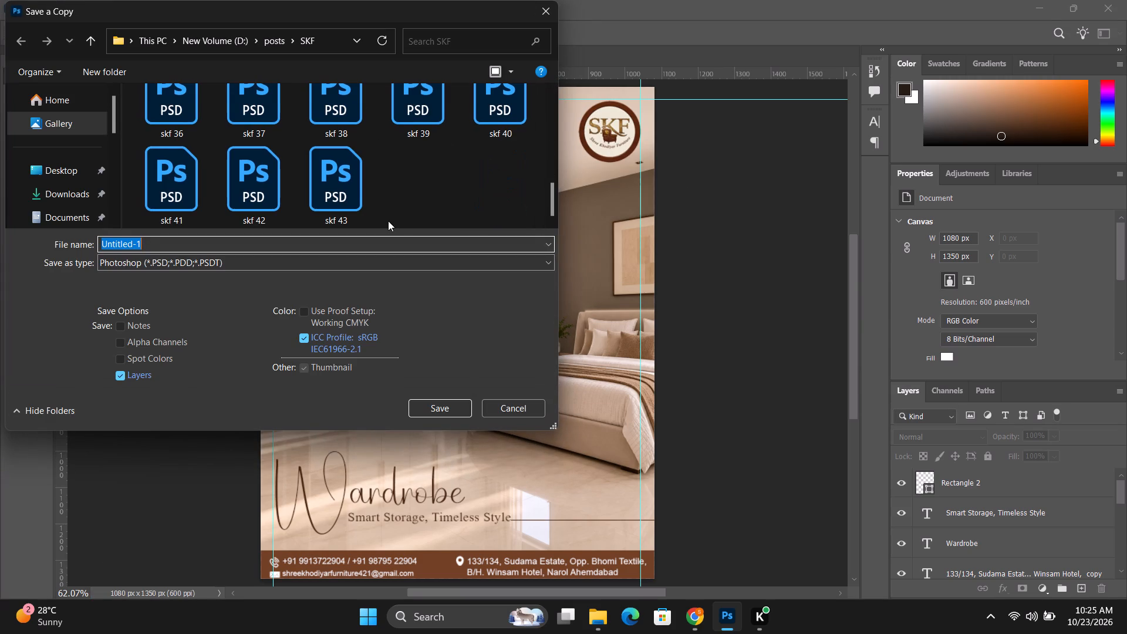
scroll(388, 221, "down", 11)
left_click(339, 211)
left_click(332, 257)
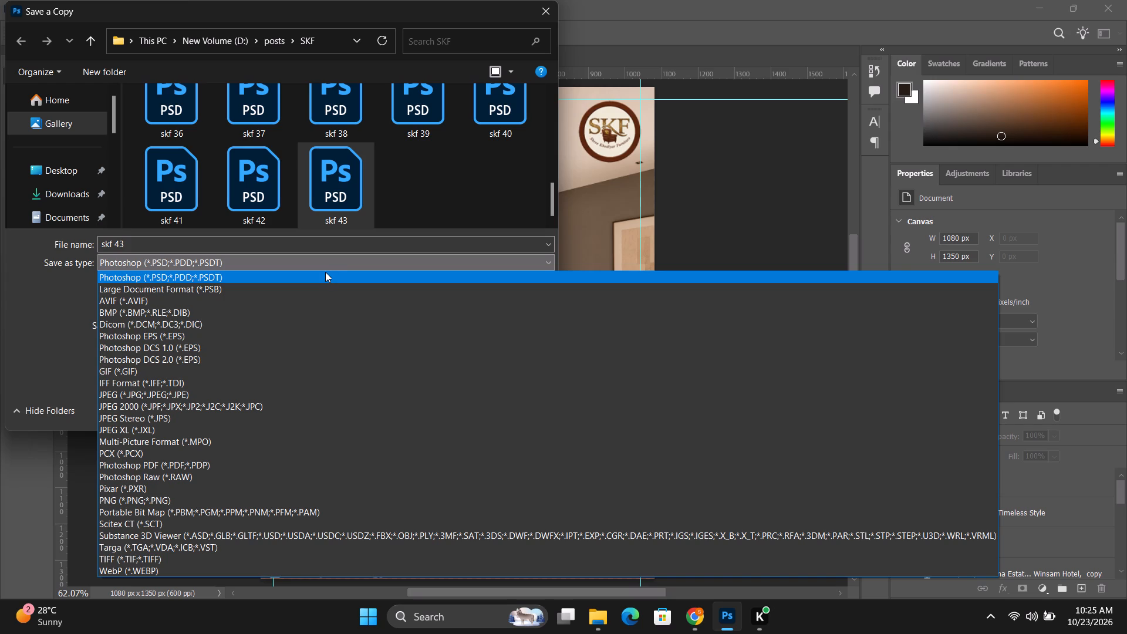
left_click(327, 197)
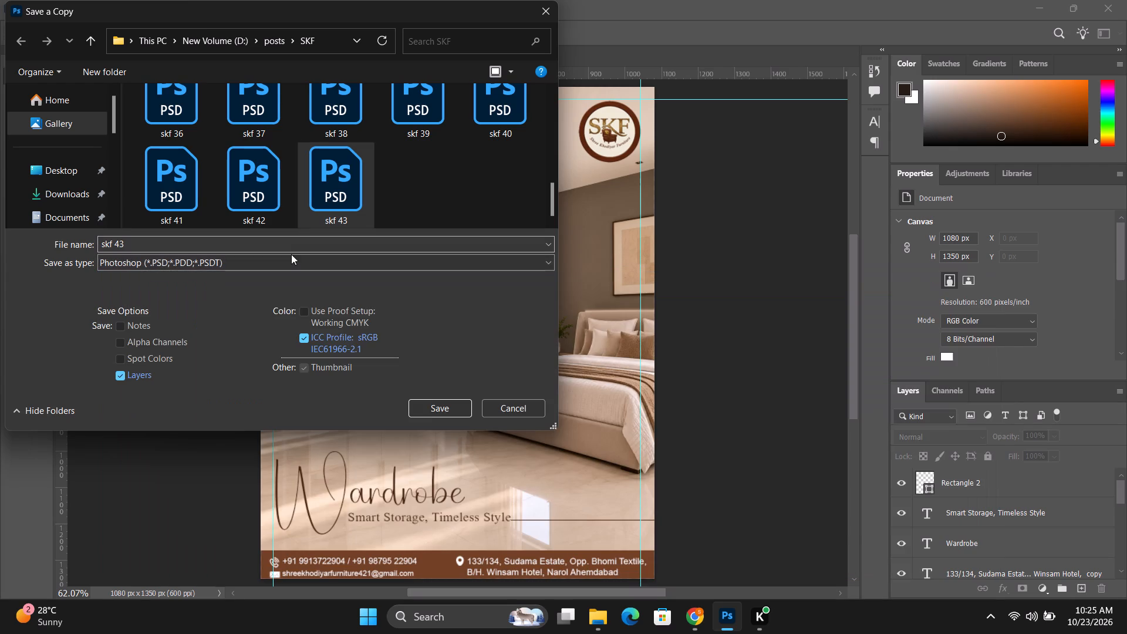
left_click(291, 258)
left_click(195, 395)
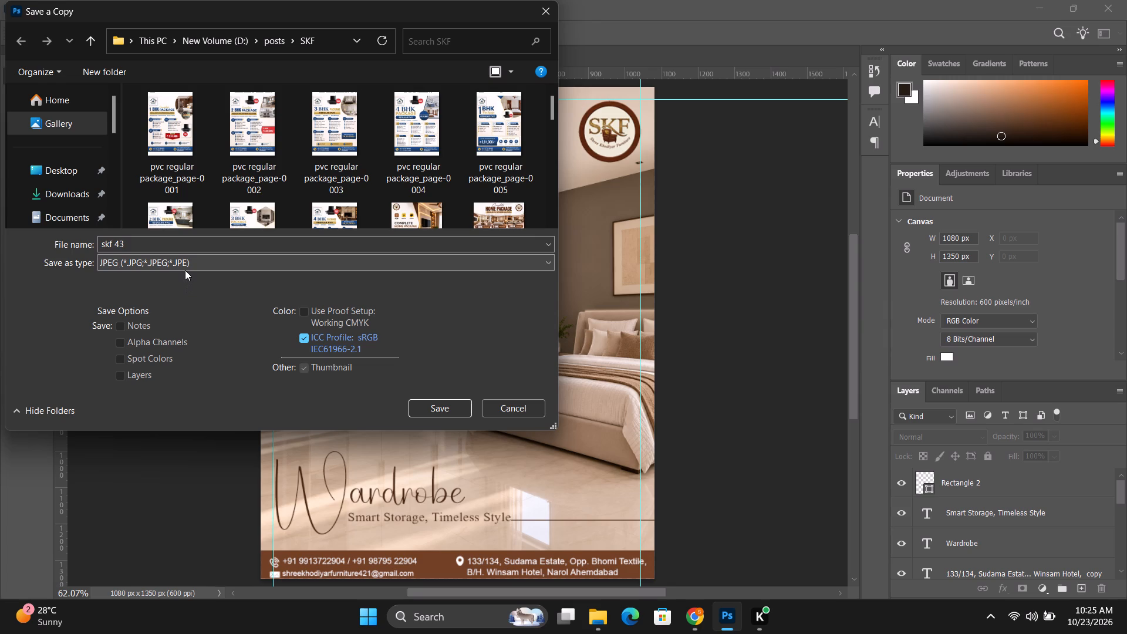
left_click(210, 251)
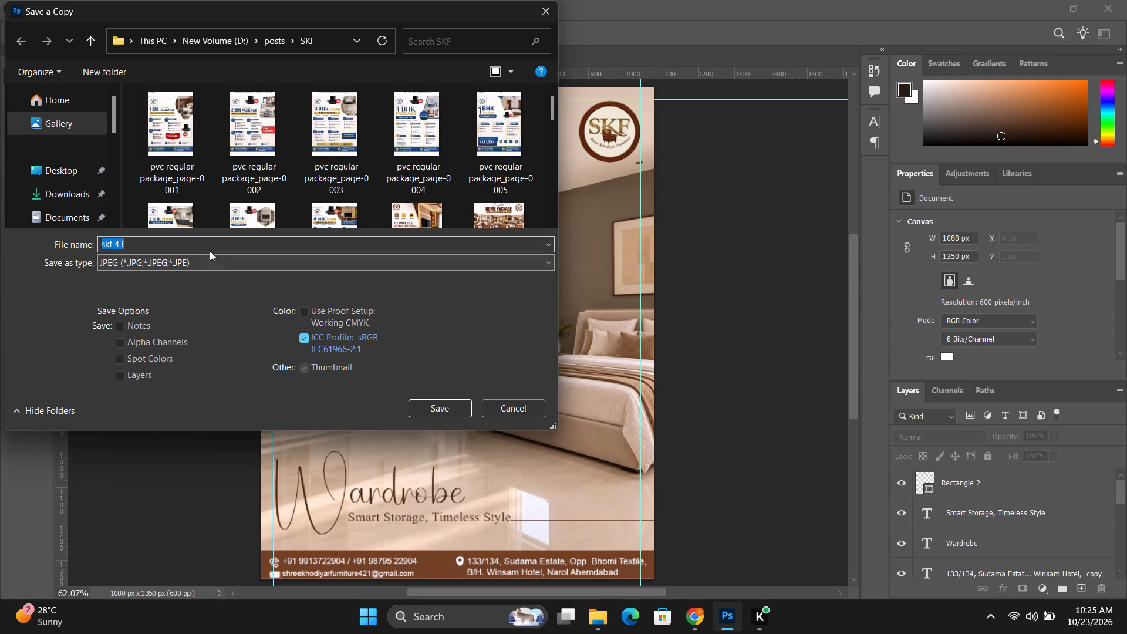
left_click(249, 248)
key("BackSpace")
key("3")
key("Return")
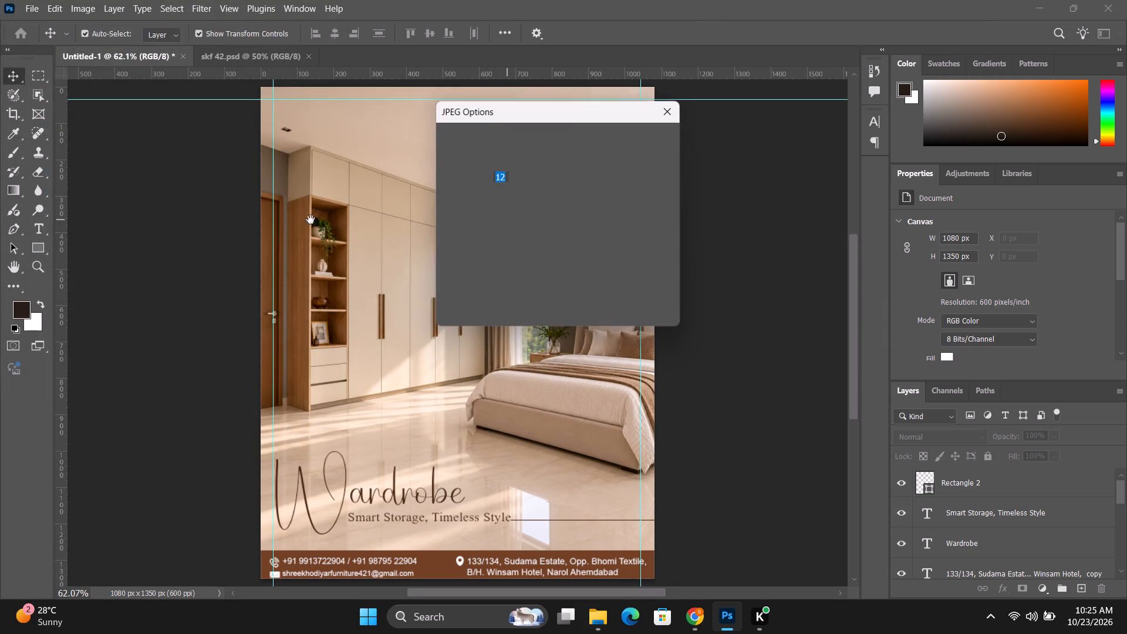
left_click(645, 146)
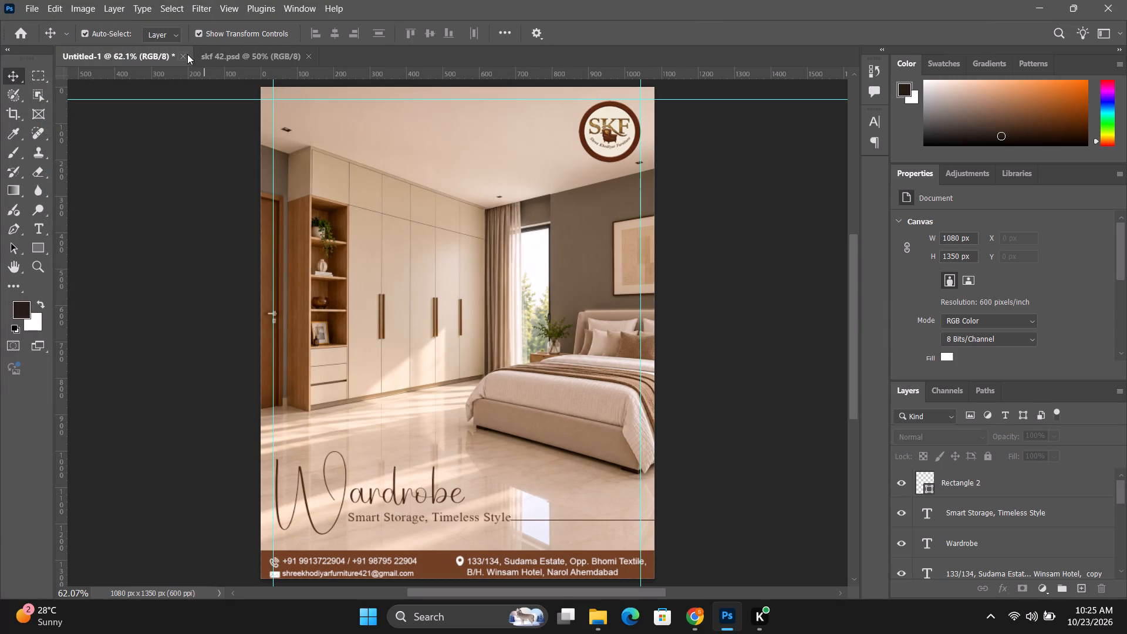
Close the wardrobe post document without saving changes, and close skf 42.psd as well.
left_click(185, 56)
left_click(590, 253)
left_click(587, 243)
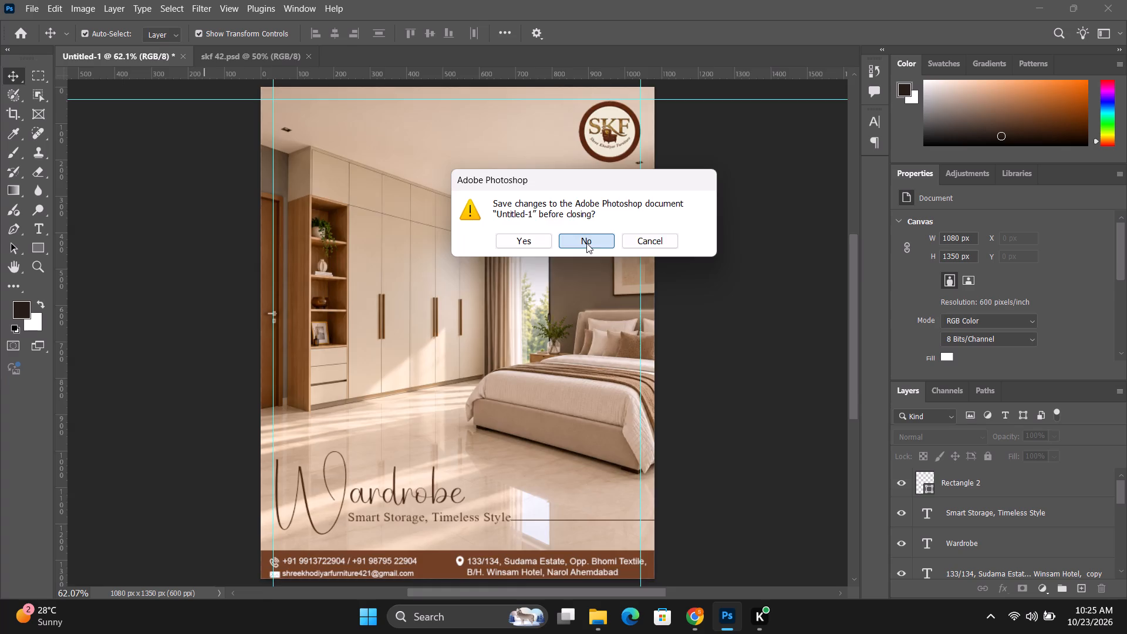
left_click(167, 58)
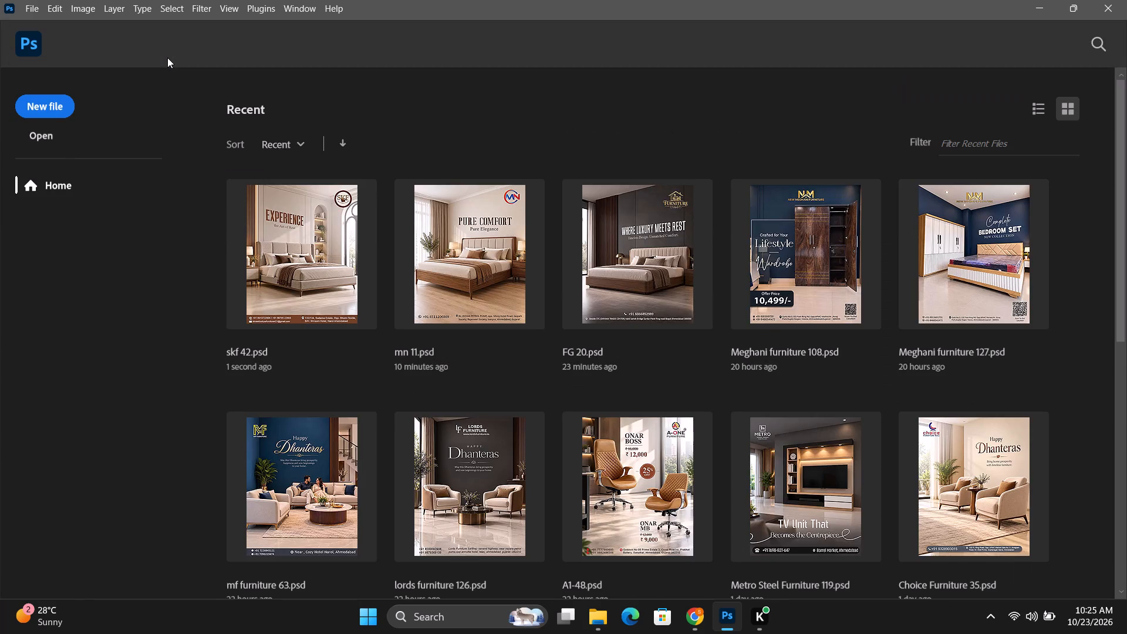
Create a new blank 1080 x 1350 px document at 600 ppi from the recent custom preset.
key("ctrl+n")
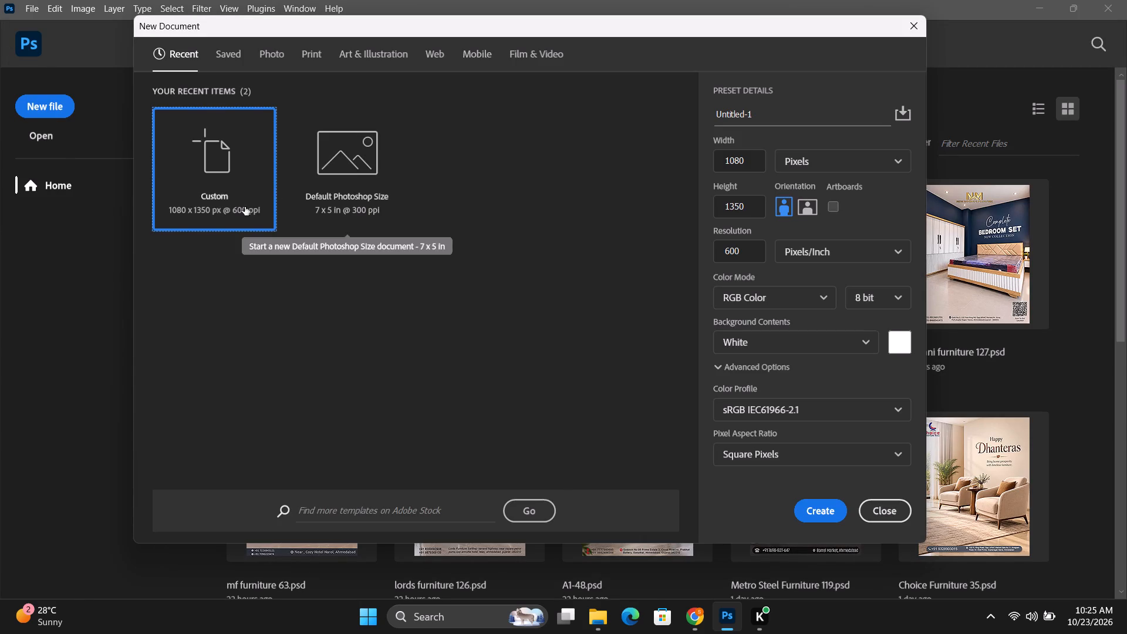
left_click(191, 214)
left_click(822, 517)
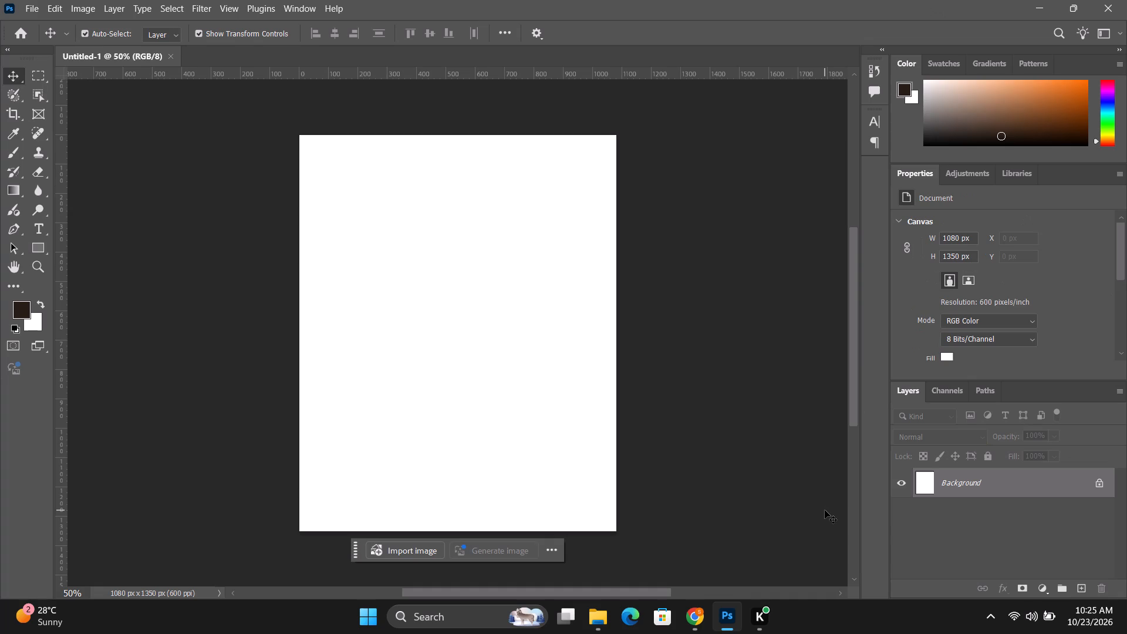
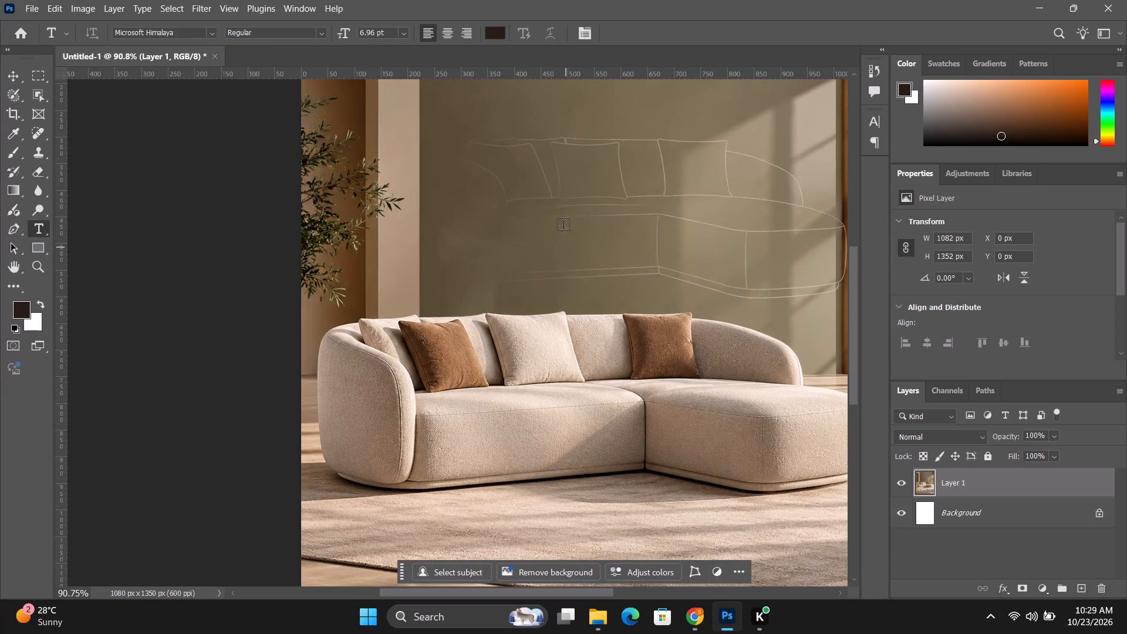
left_click(455, 232)
key("ctrl+v")
Colour the heading white (#ffffff) and break it onto a second line before "Embraces".
key("ctrl+a")
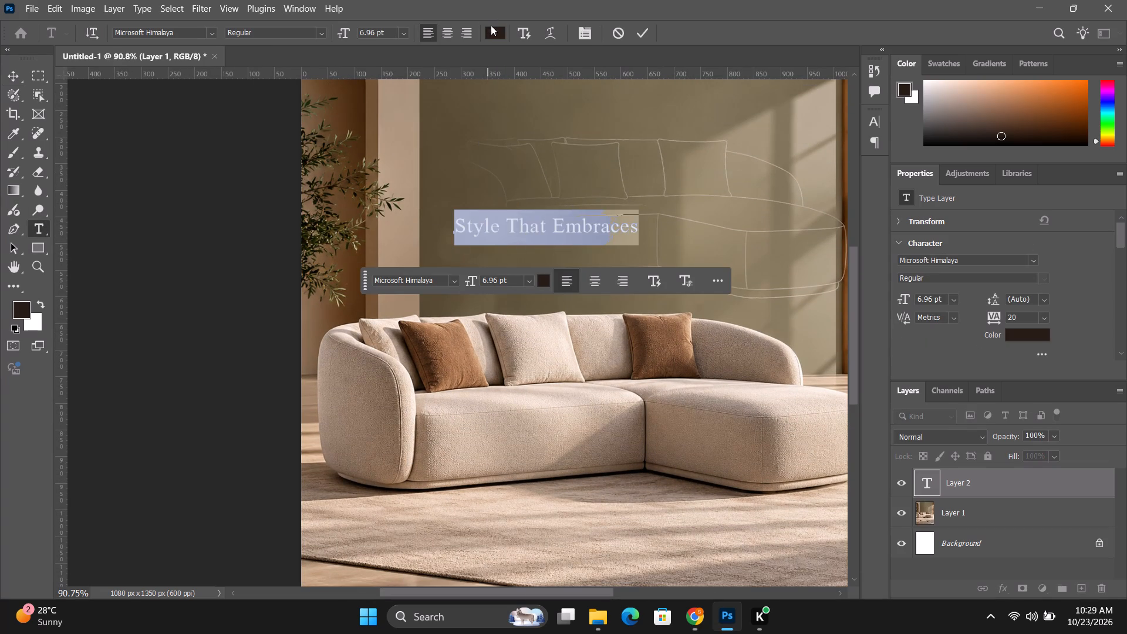
left_click(494, 32)
left_click_drag(753, 214, 721, 79)
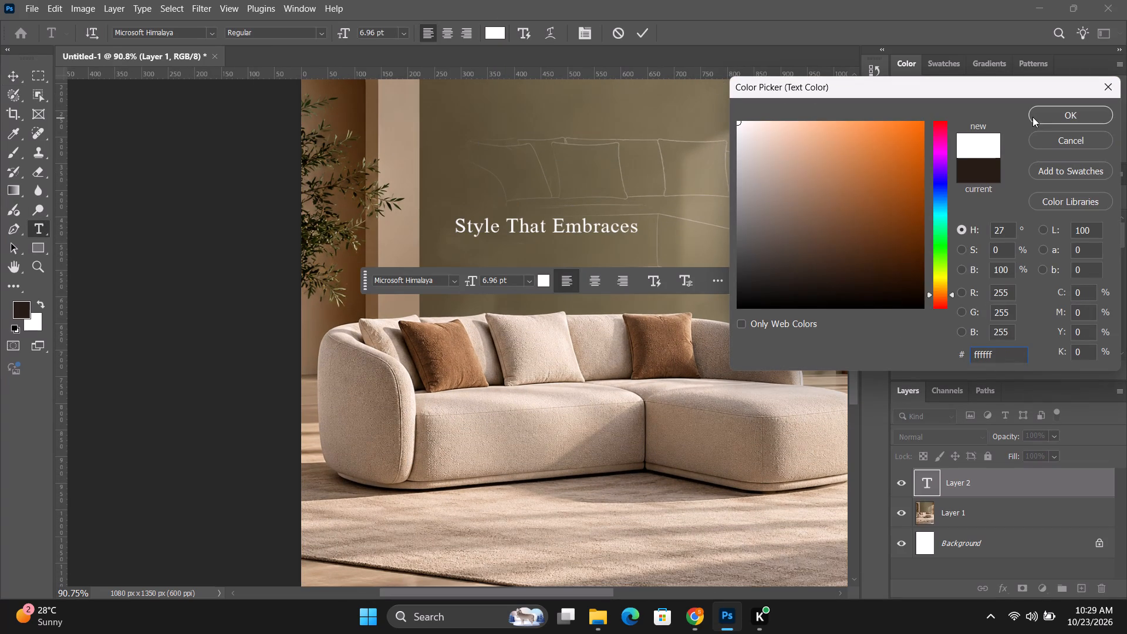
left_click(1046, 116)
left_click(553, 230)
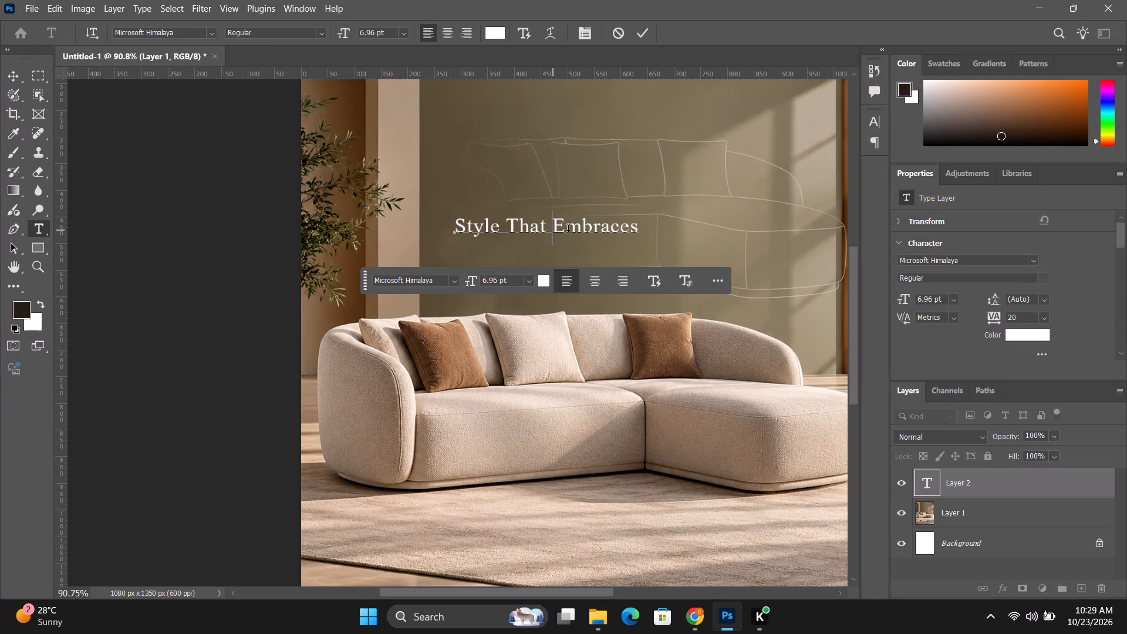
key("Return")
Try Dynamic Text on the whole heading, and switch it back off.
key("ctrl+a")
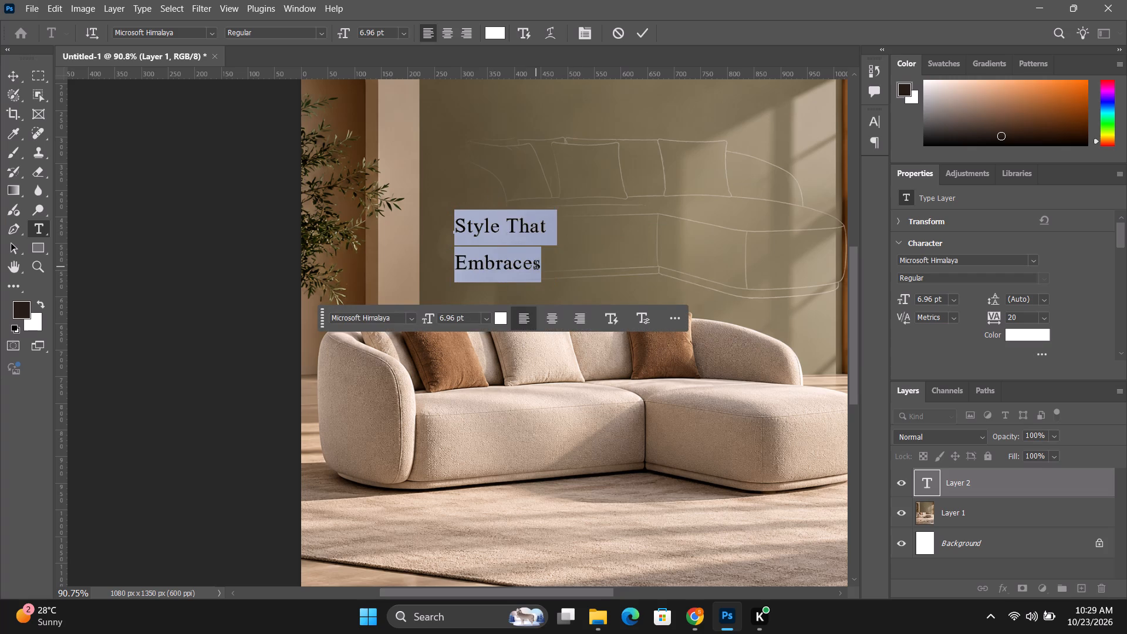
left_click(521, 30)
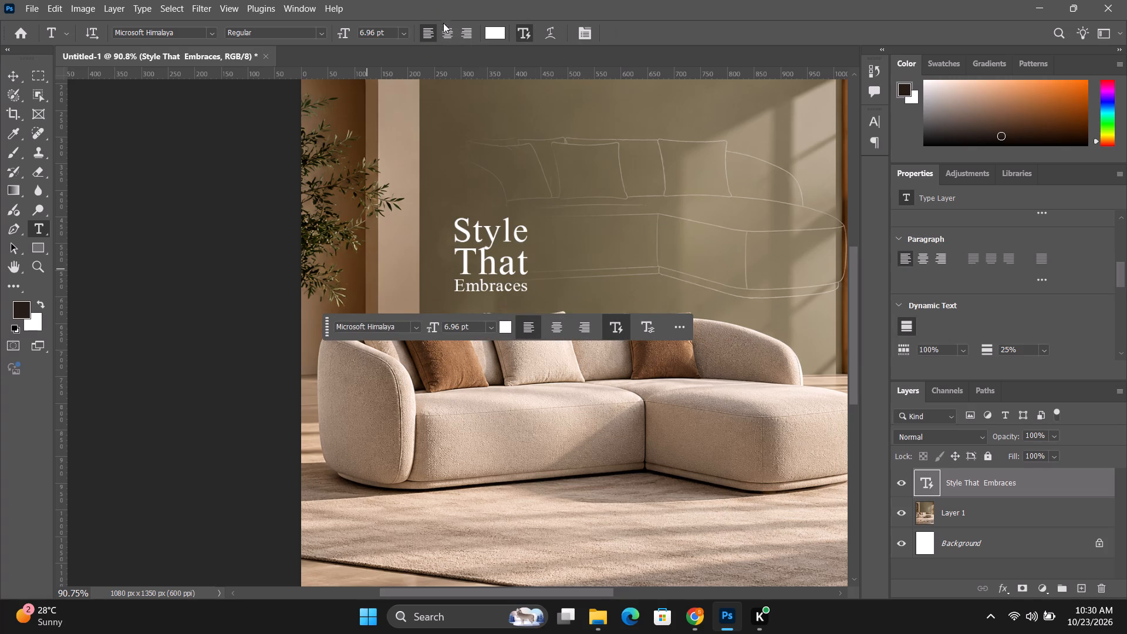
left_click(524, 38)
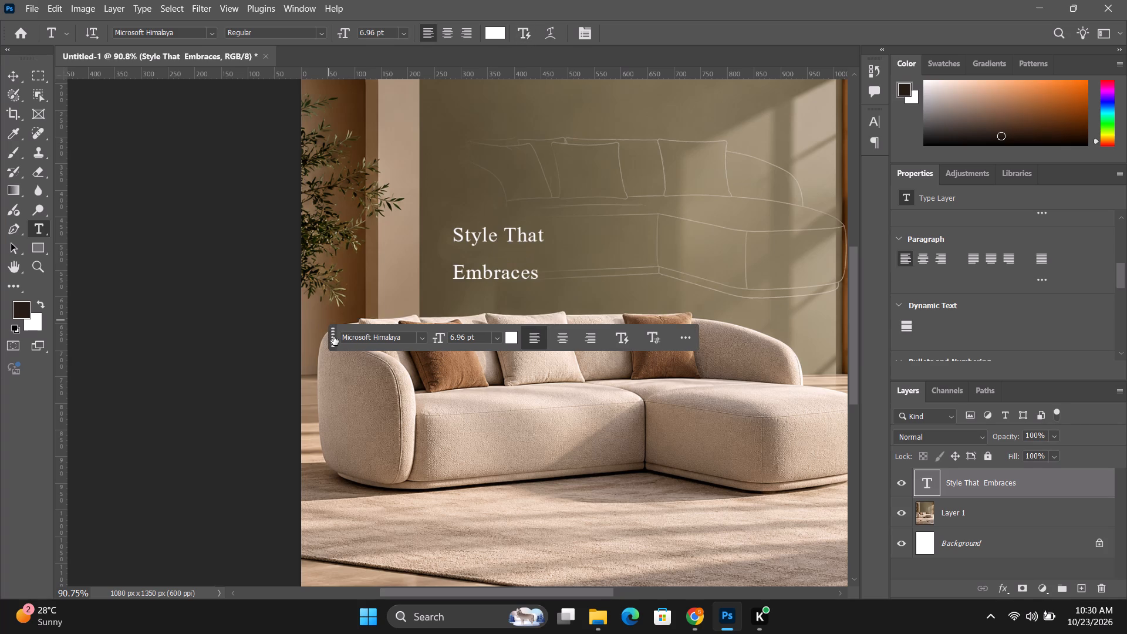
Move the floating text bar off the artwork and set the heading's font to Mending Regular.
left_click_drag(333, 336, 767, 2)
left_click(851, 11)
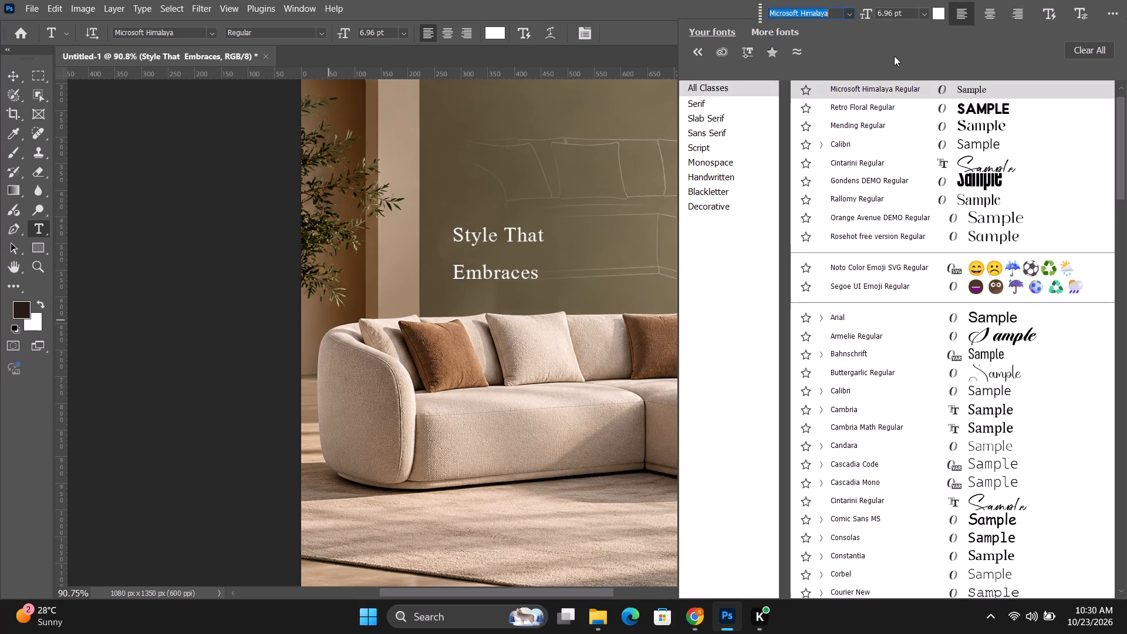
left_click(979, 122)
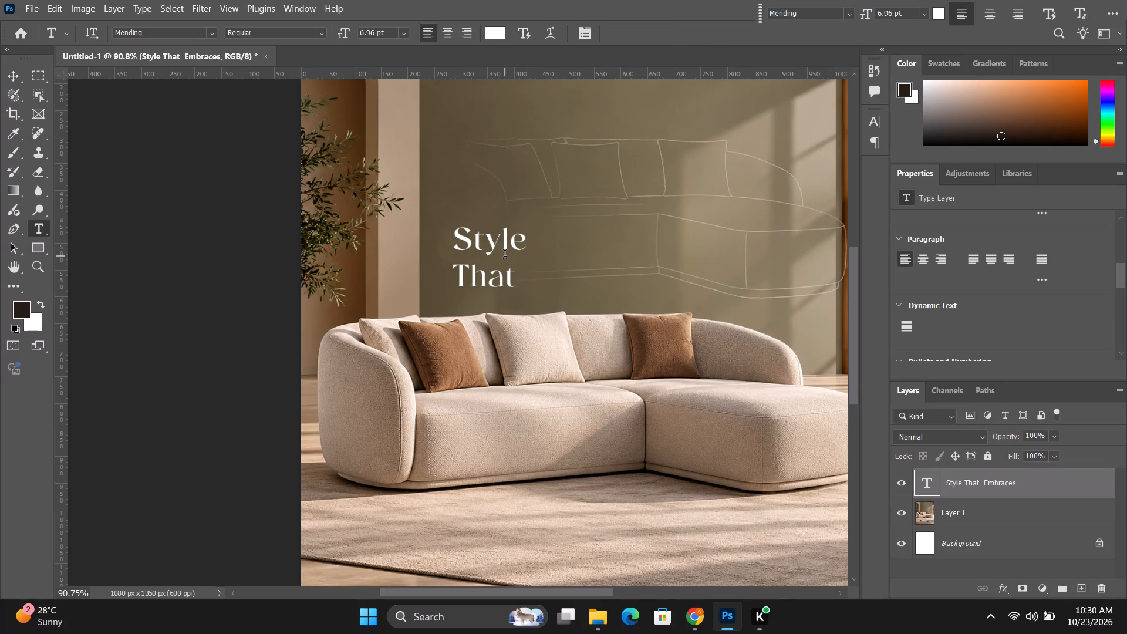
Widen the heading's text box so it reads "Style That" on one line with "Embraces" below.
left_click(510, 245)
left_click(534, 241)
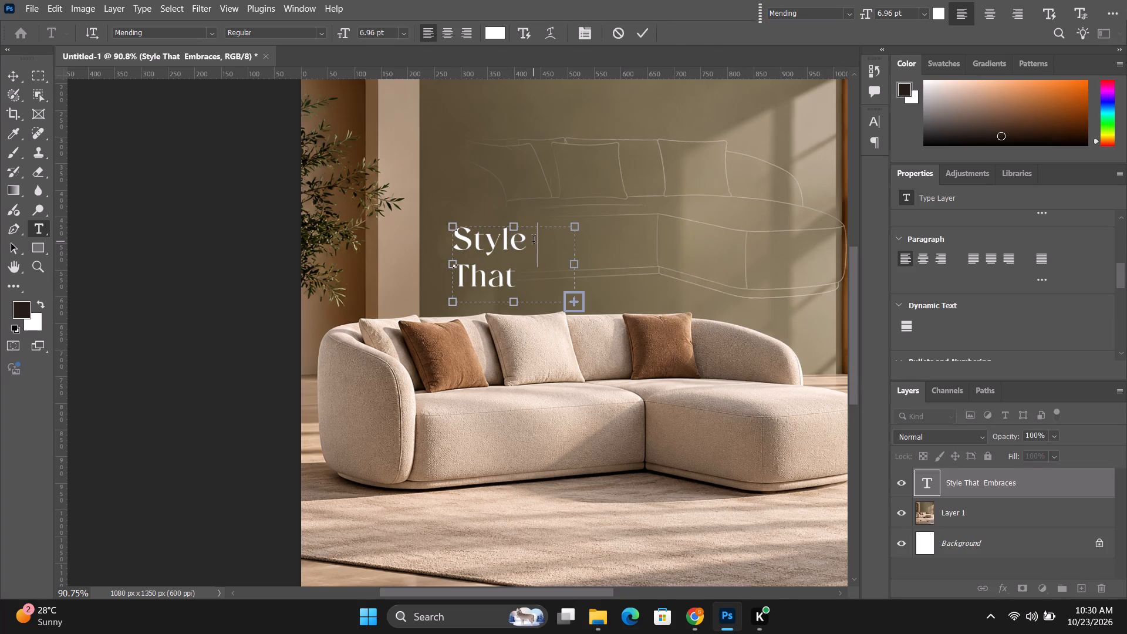
left_click_drag(578, 265, 622, 263)
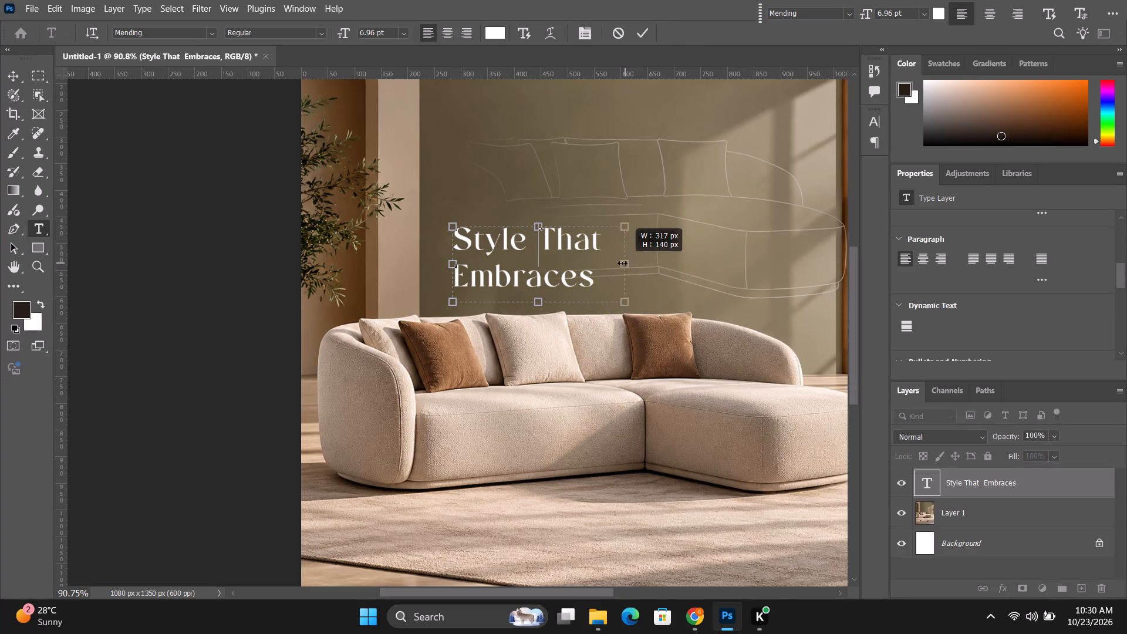
left_click_drag(622, 263, 609, 262)
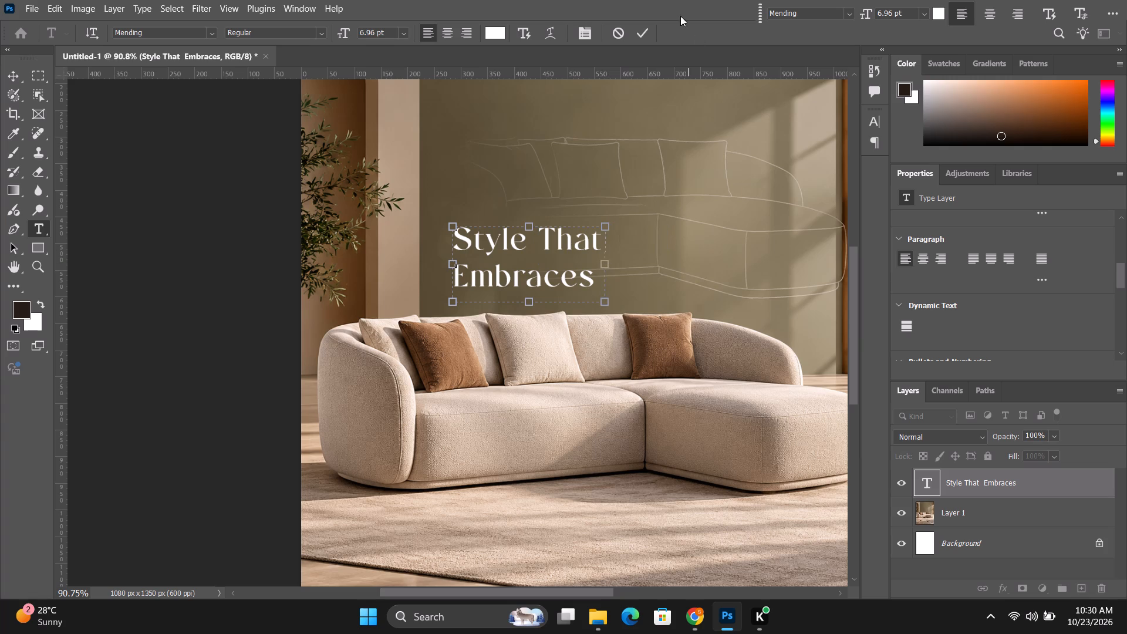
left_click(649, 29)
Move the heading slightly up and to the left on the wall above the sofa.
key("v")
scroll(620, 201, "down", 6)
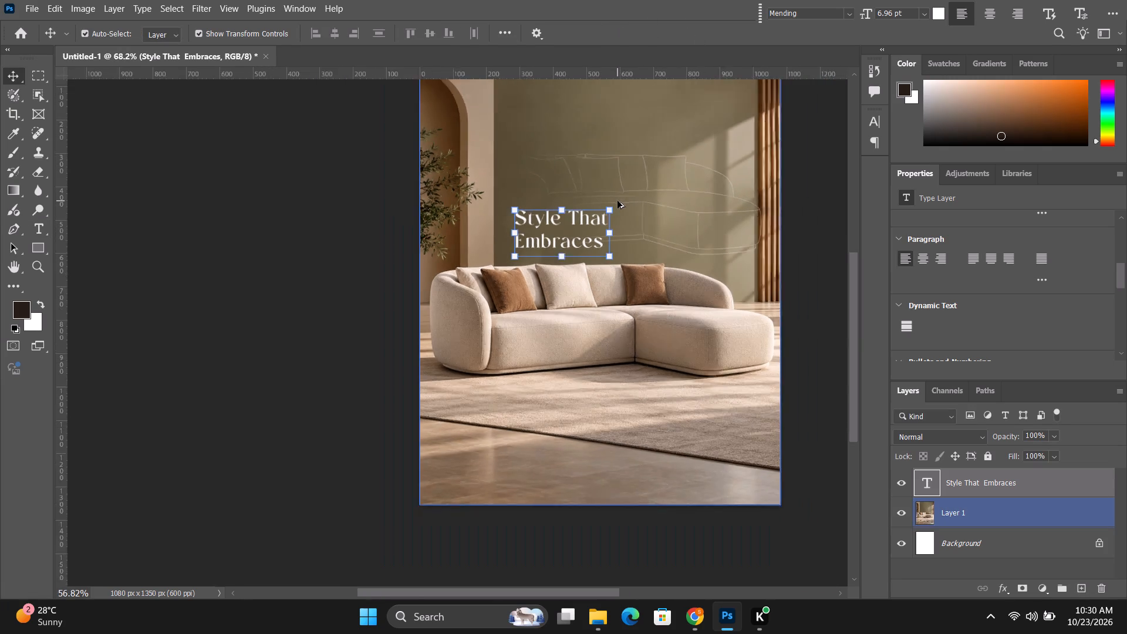
scroll(618, 201, "down", 2)
left_click_drag(575, 222, 562, 217)
left_click(767, 247)
key("ctrl+0")
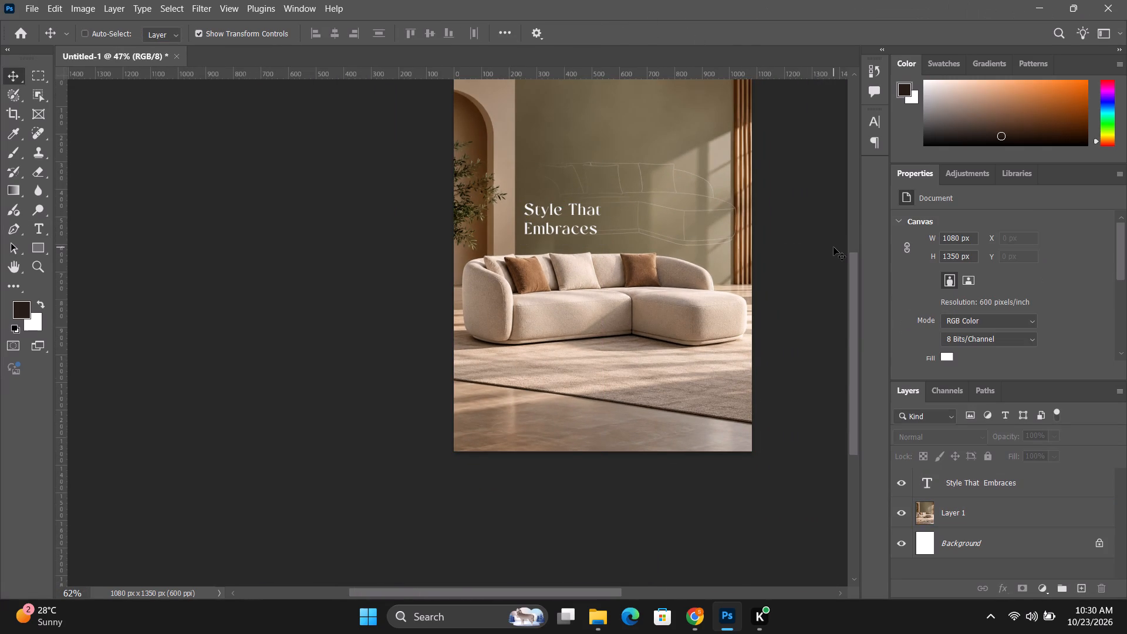
key("ctrl+alt+s")
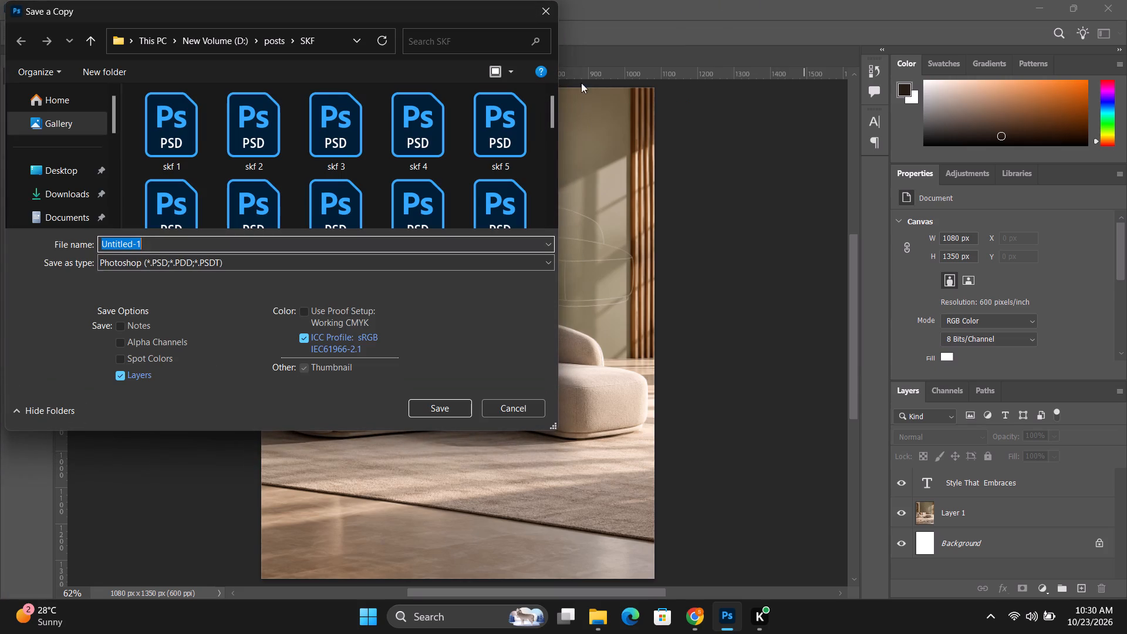
left_click(545, 14)
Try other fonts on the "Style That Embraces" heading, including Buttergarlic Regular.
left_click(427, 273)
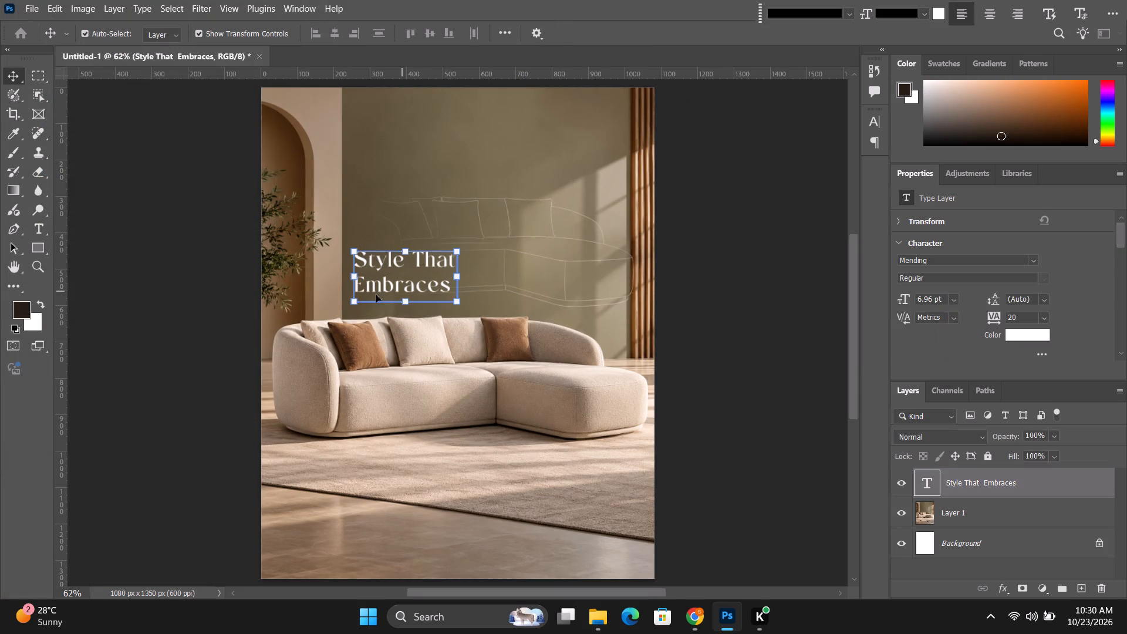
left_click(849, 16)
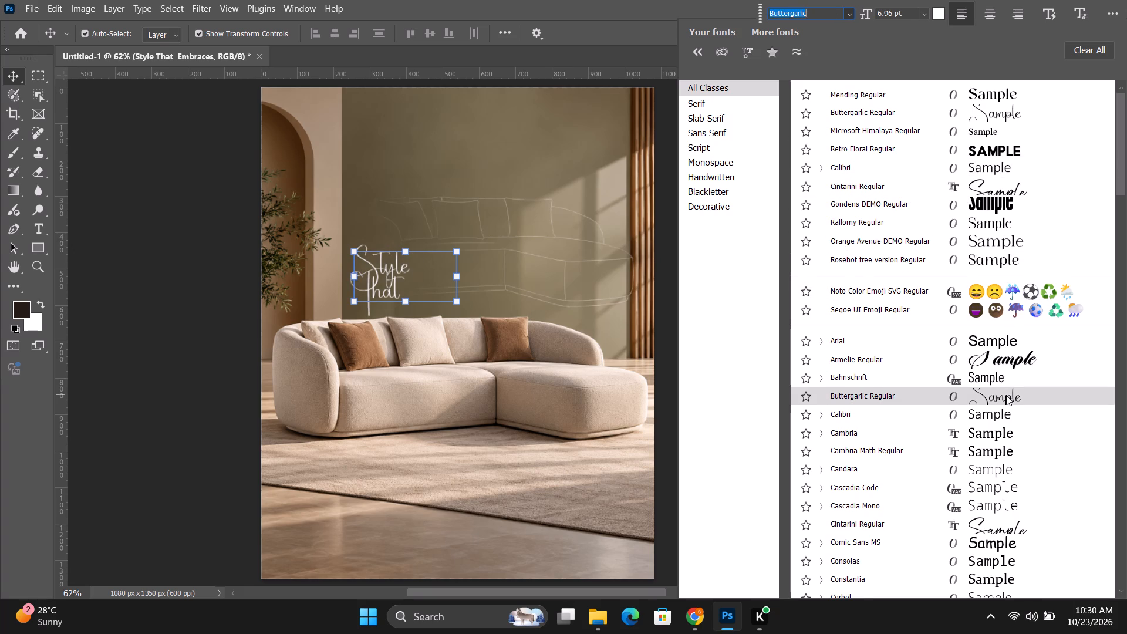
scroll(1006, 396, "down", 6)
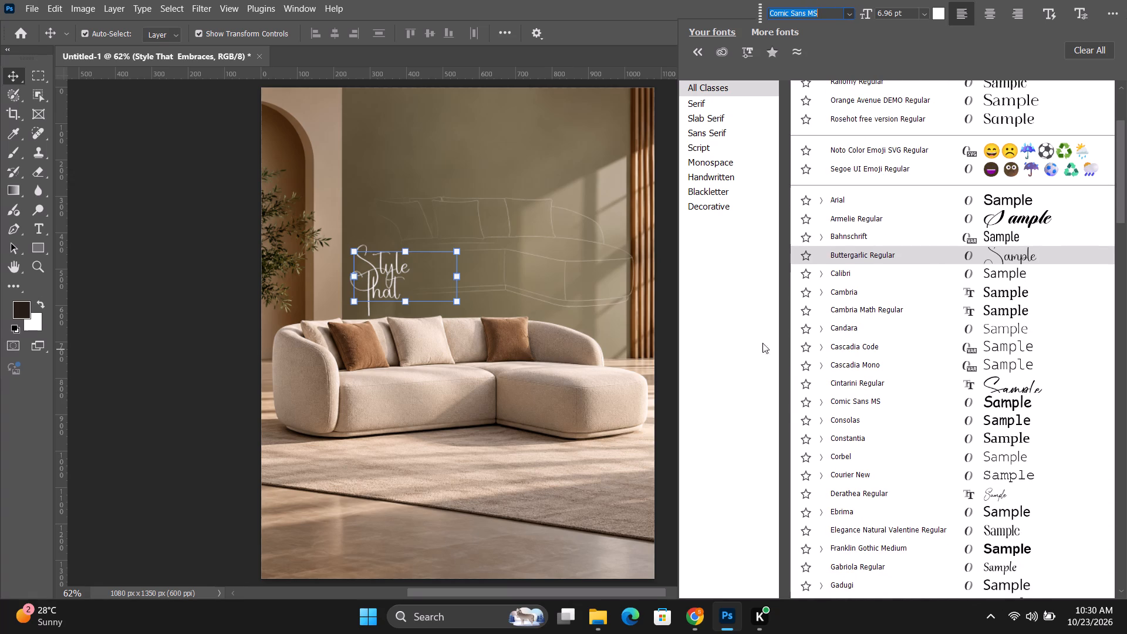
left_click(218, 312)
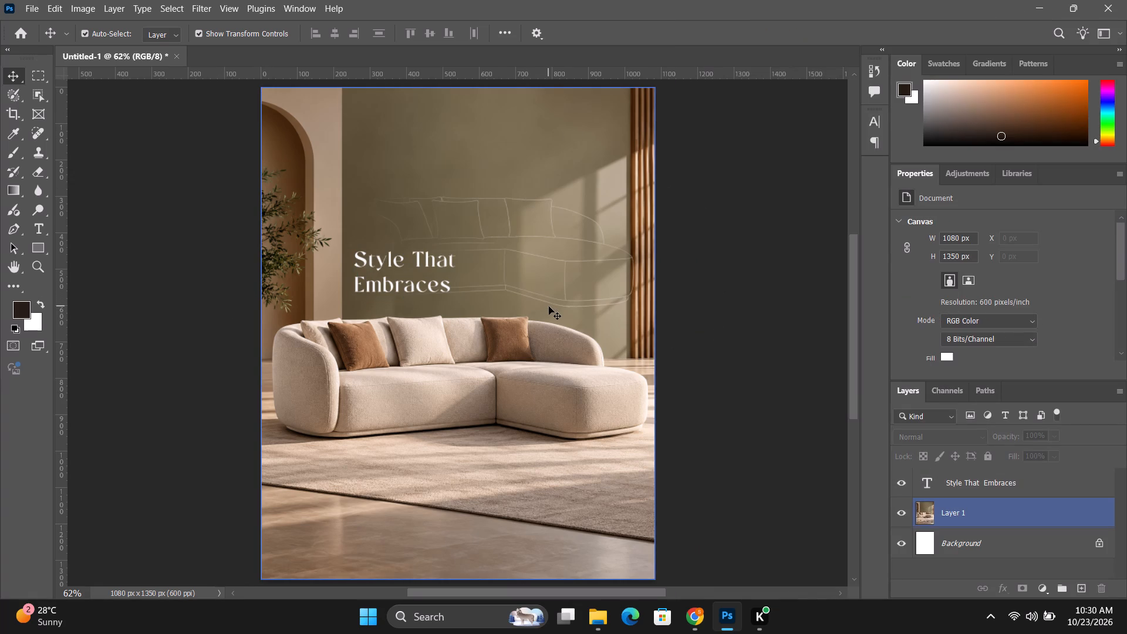
Open the inside 62 PSD from the Inside Furniture folder within posts.
key("ctrl+o")
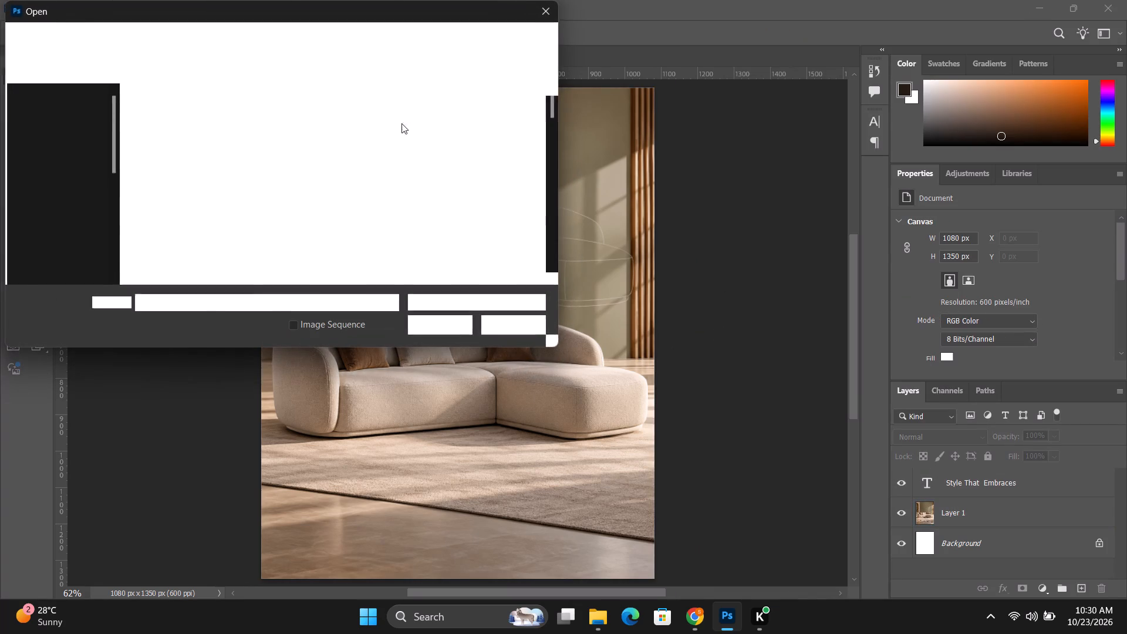
left_click(89, 32)
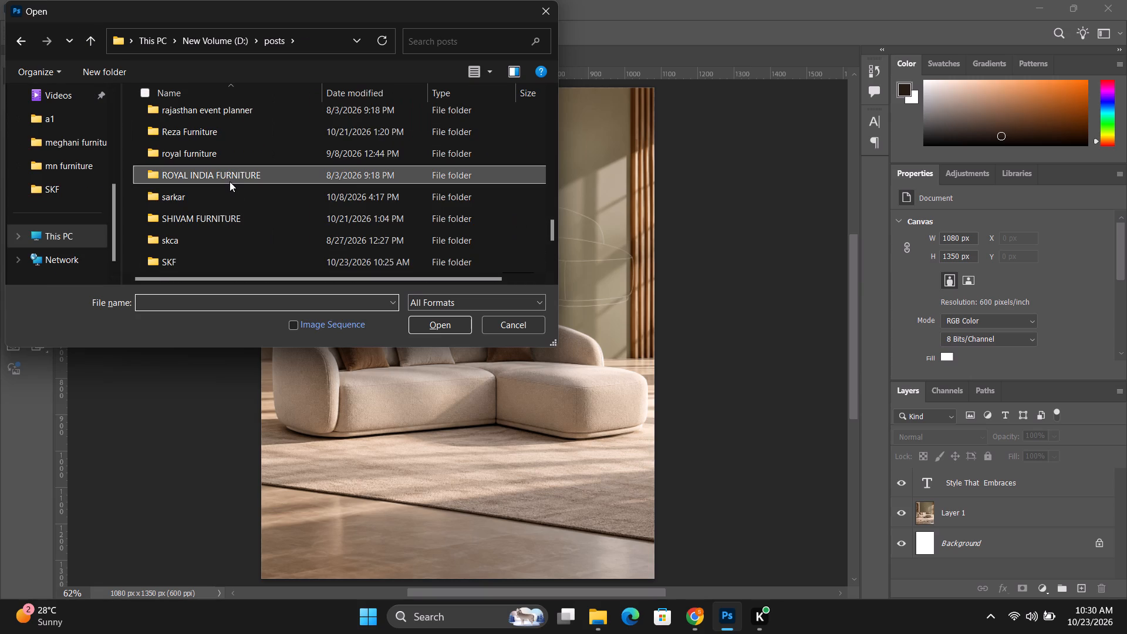
left_click(230, 181)
key("i")
double_click(209, 119)
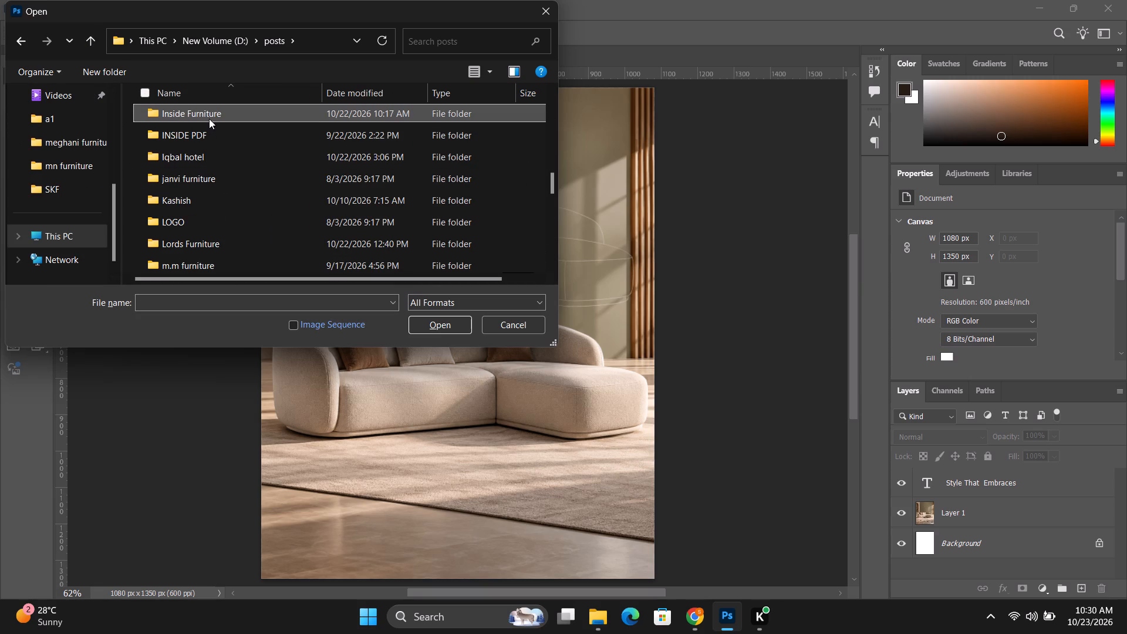
scroll(214, 119, "down", 20)
scroll(214, 119, "down", 20)
scroll(214, 119, "down", 8)
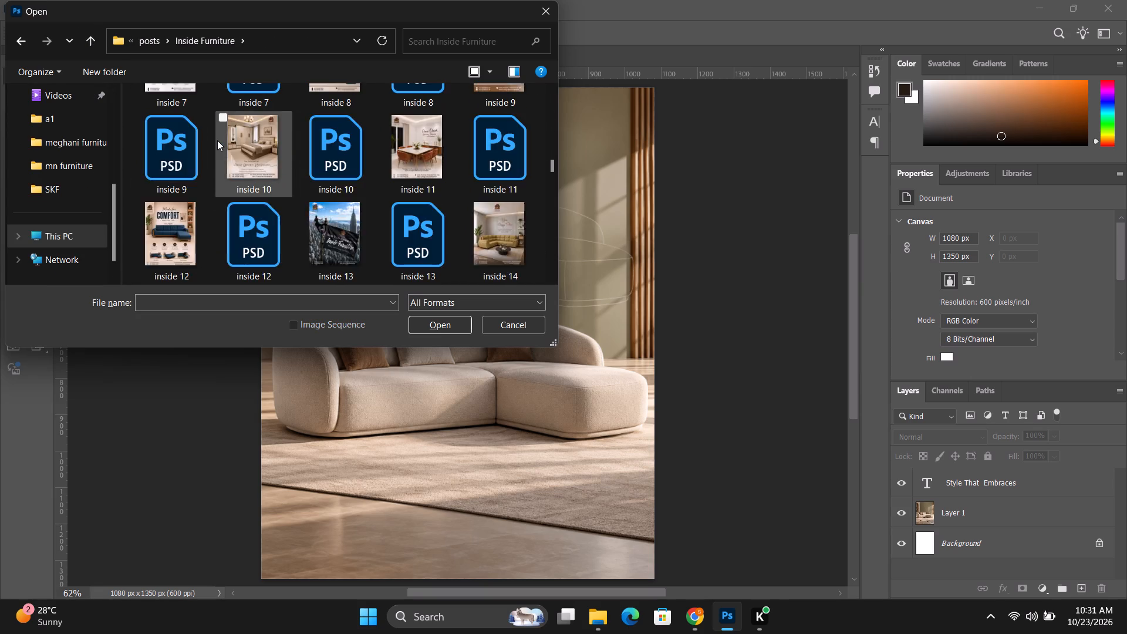
scroll(217, 140, "down", 17)
scroll(211, 146, "down", 12)
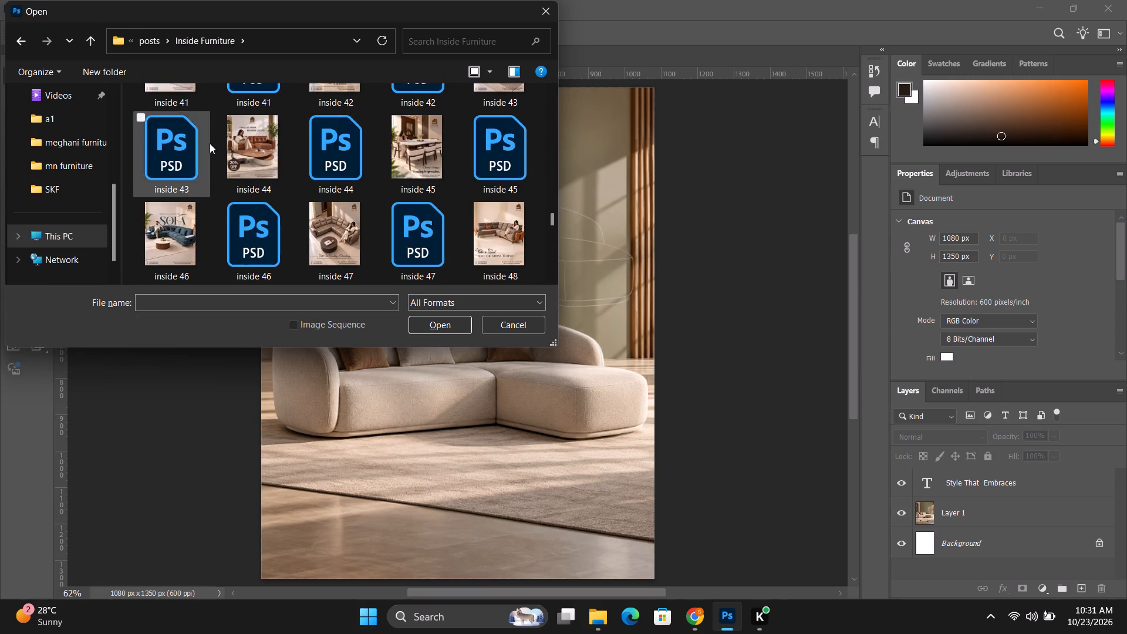
scroll(210, 143, "down", 2)
scroll(498, 240, "down", 1)
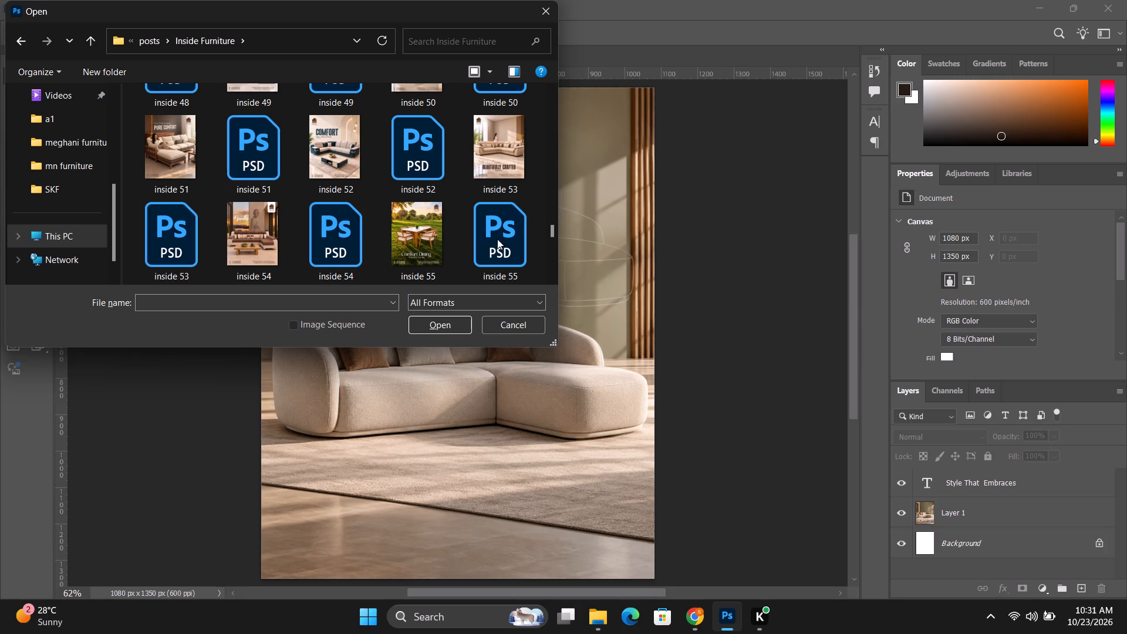
scroll(497, 239, "down", 3)
left_click(410, 147)
left_click(433, 328)
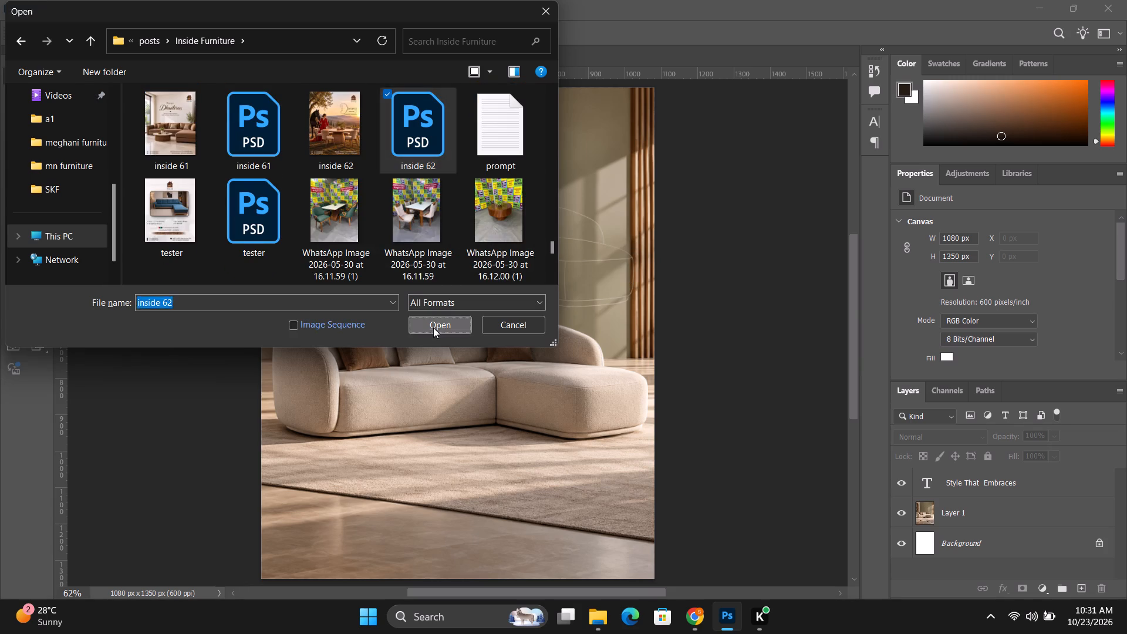
Copy the logo, address, phone number and icon layers from inside 62 into the sofa post.
left_click(587, 184)
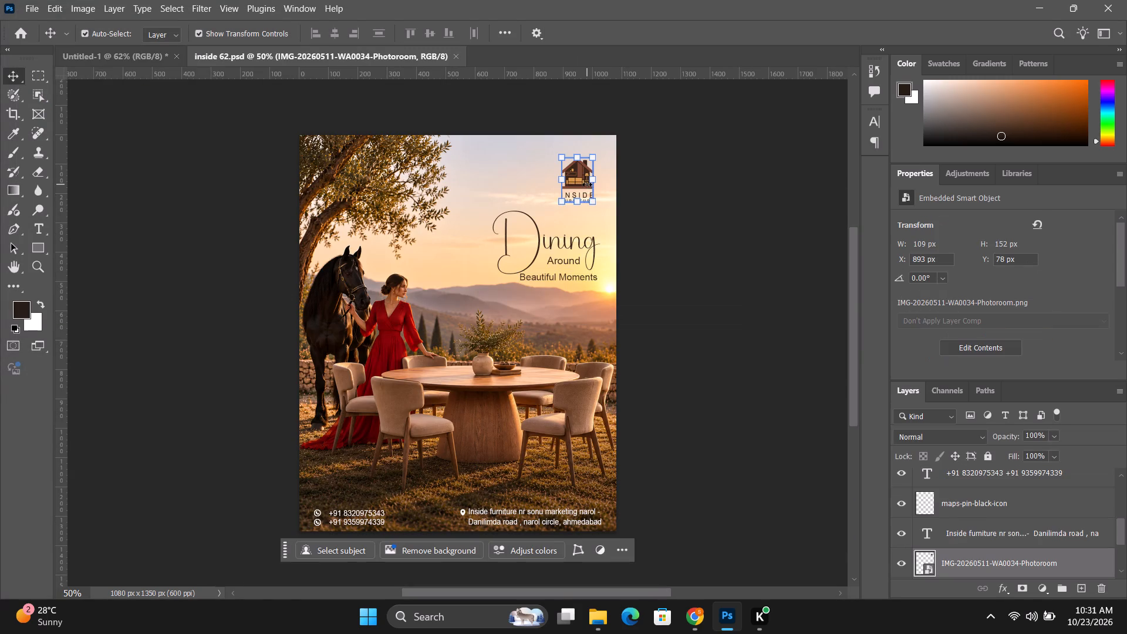
scroll(1010, 525, "up", 6)
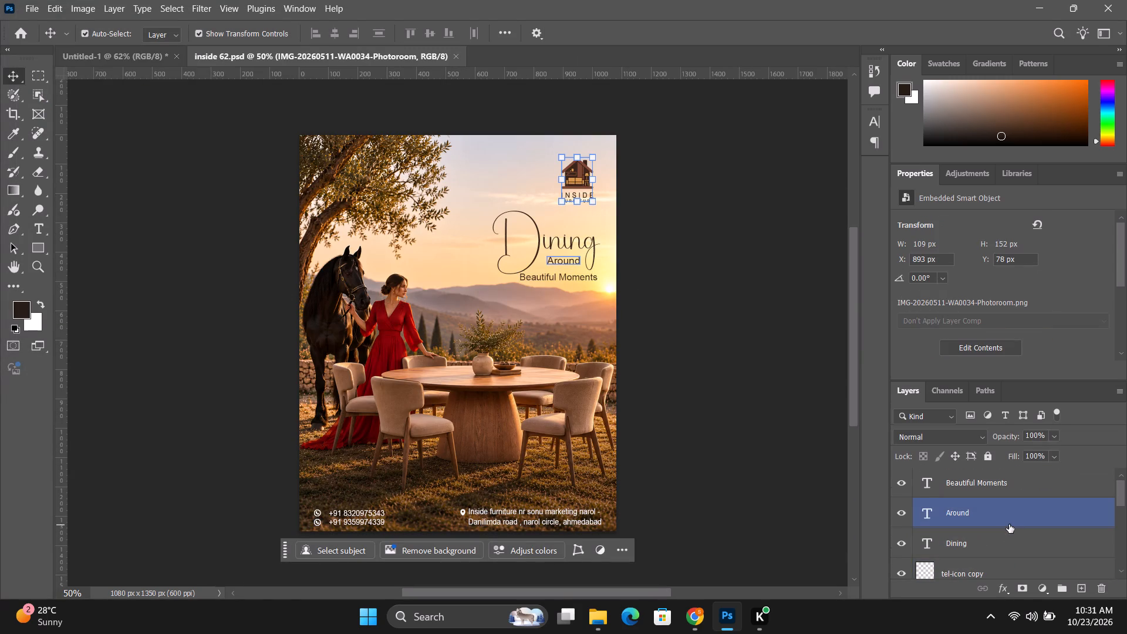
left_click(996, 565, "shift")
key("ctrl+c")
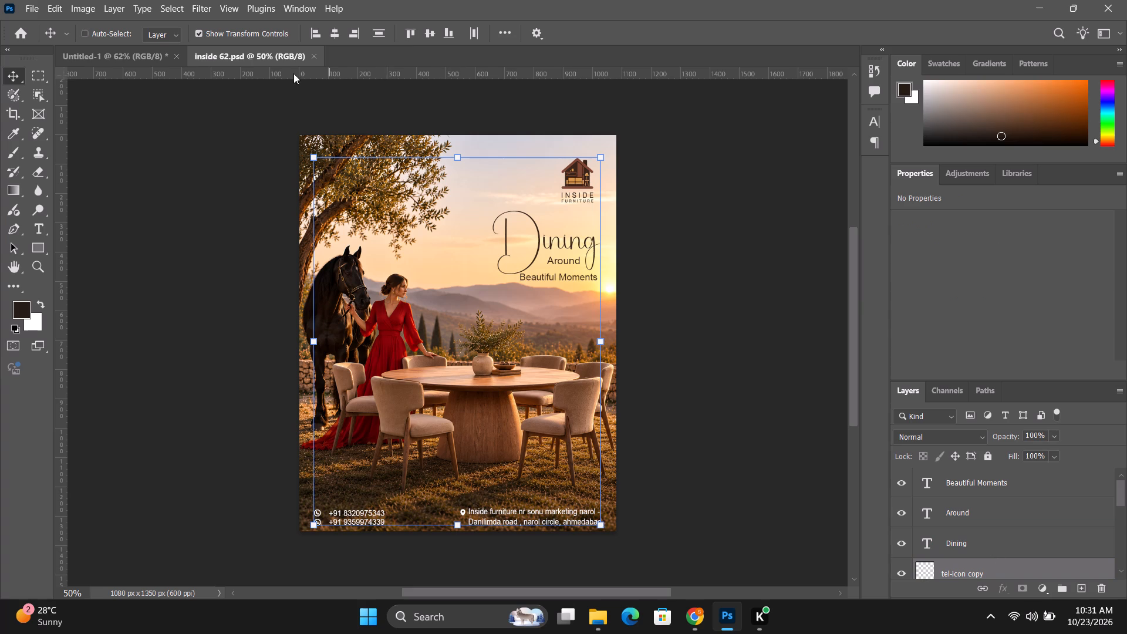
left_click(122, 56)
key("ctrl+v")
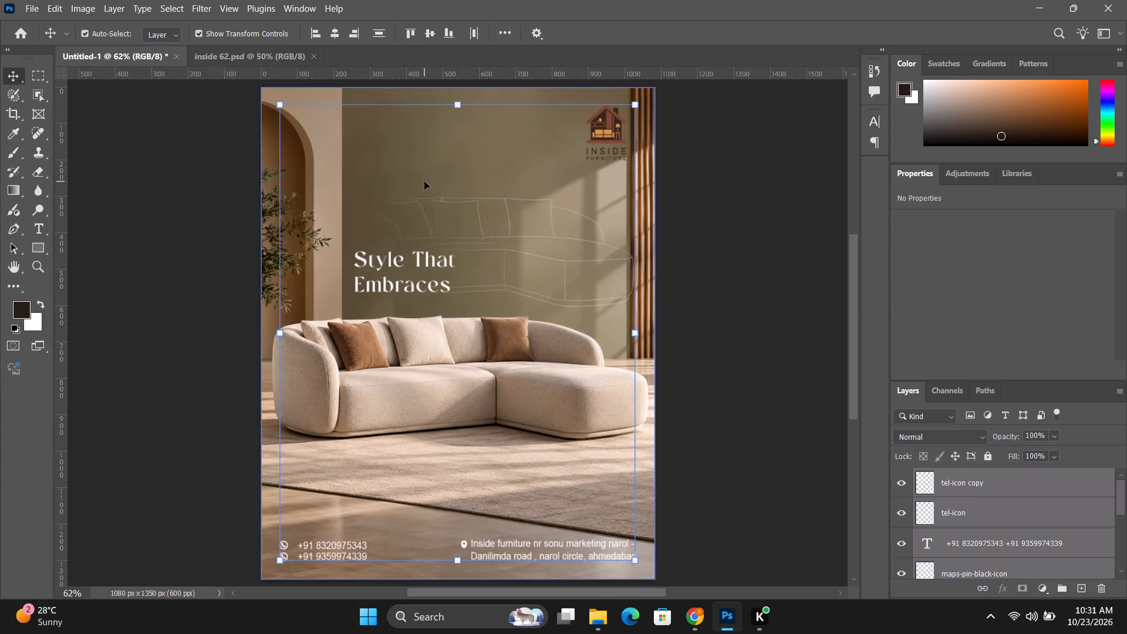
Nudge the pasted logo and contact layers slightly down together on the sofa post.
key("shift+Down")
key("shift+Down")
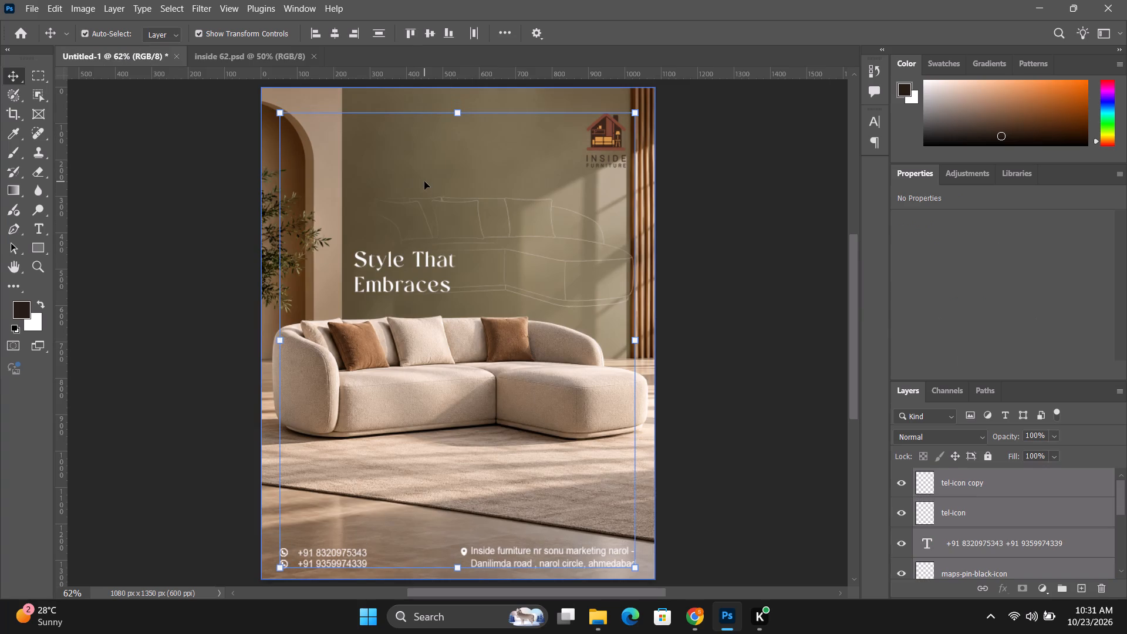
key("Down")
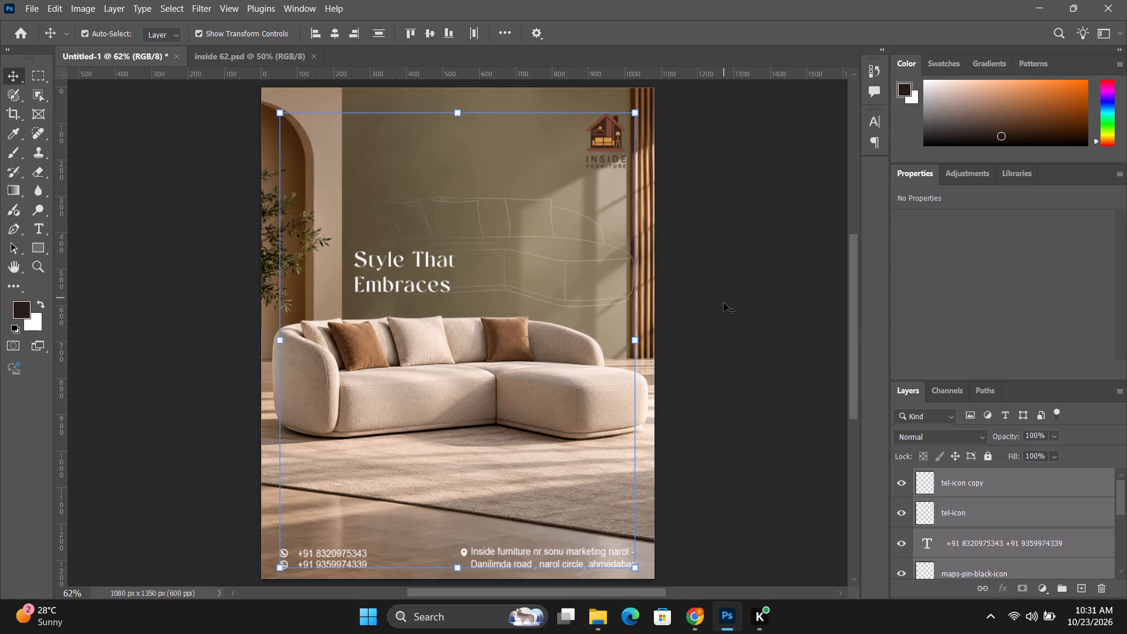
left_click(718, 318)
Move the Inside Furniture logo to the horizontal centre of the wall, at about X 486 px, Y 80 px.
left_click_drag(602, 136, 600, 127)
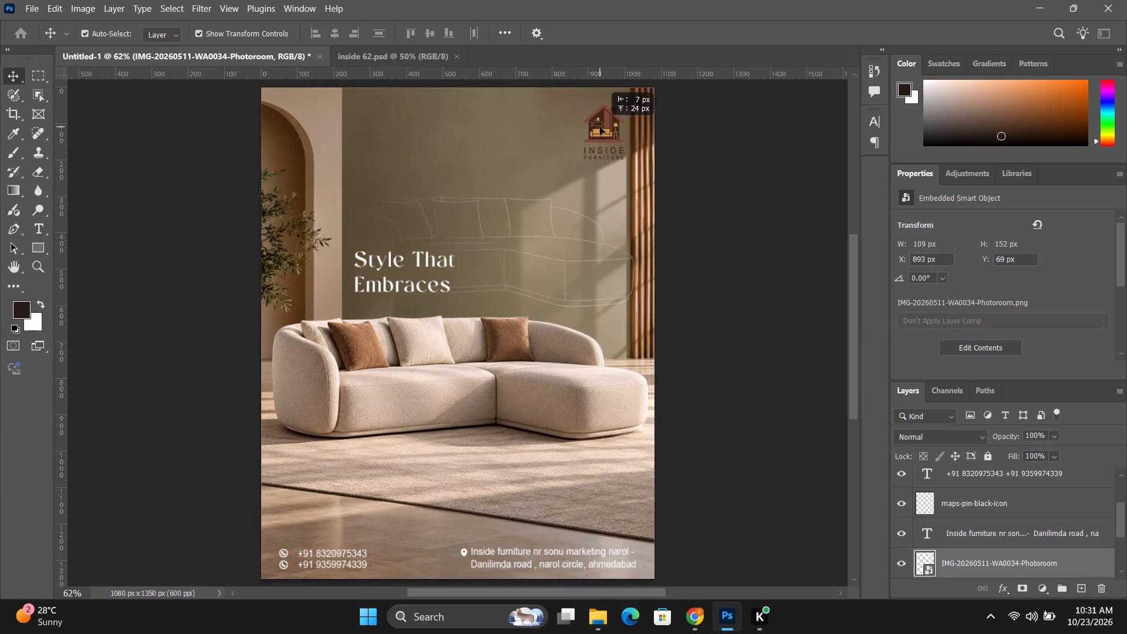
left_click_drag(600, 127, 449, 132)
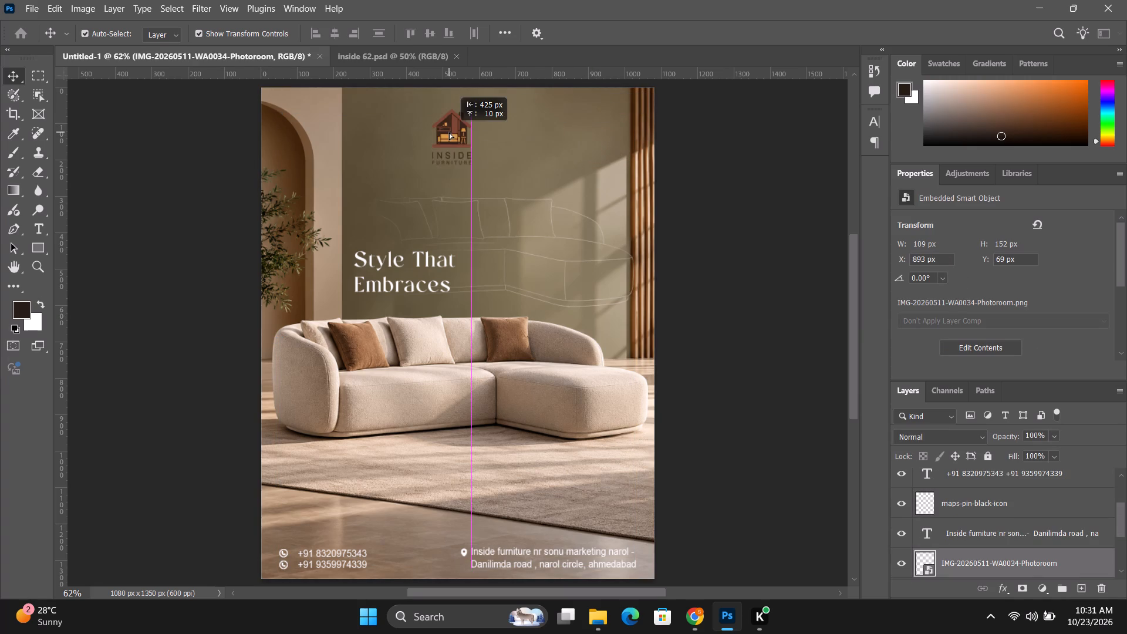
left_click_drag(449, 132, 454, 140)
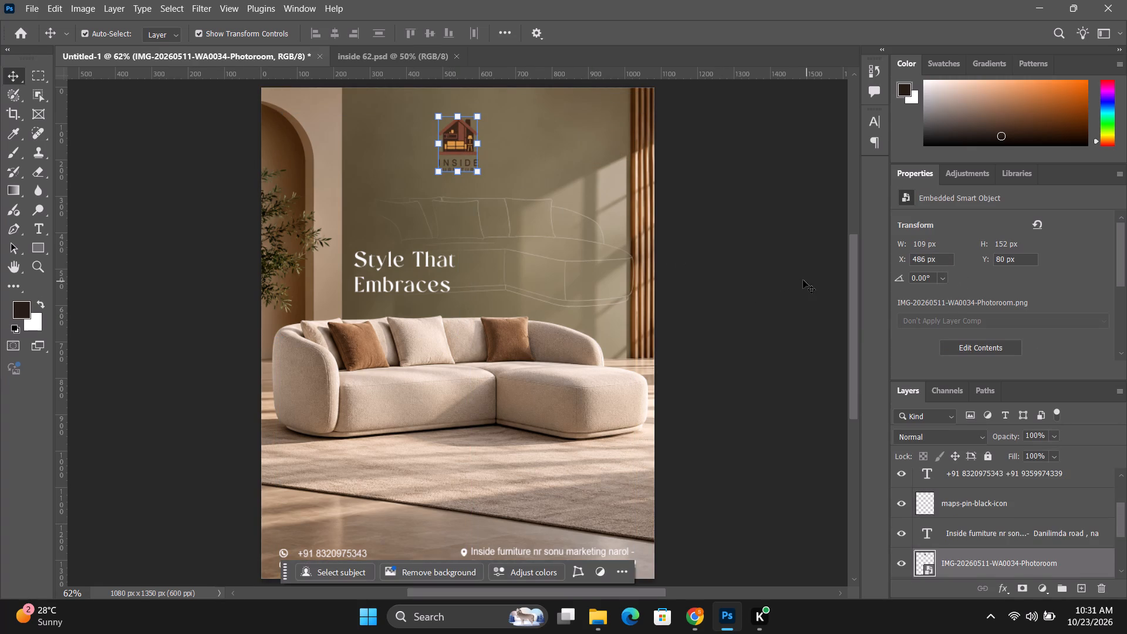
left_click(787, 278)
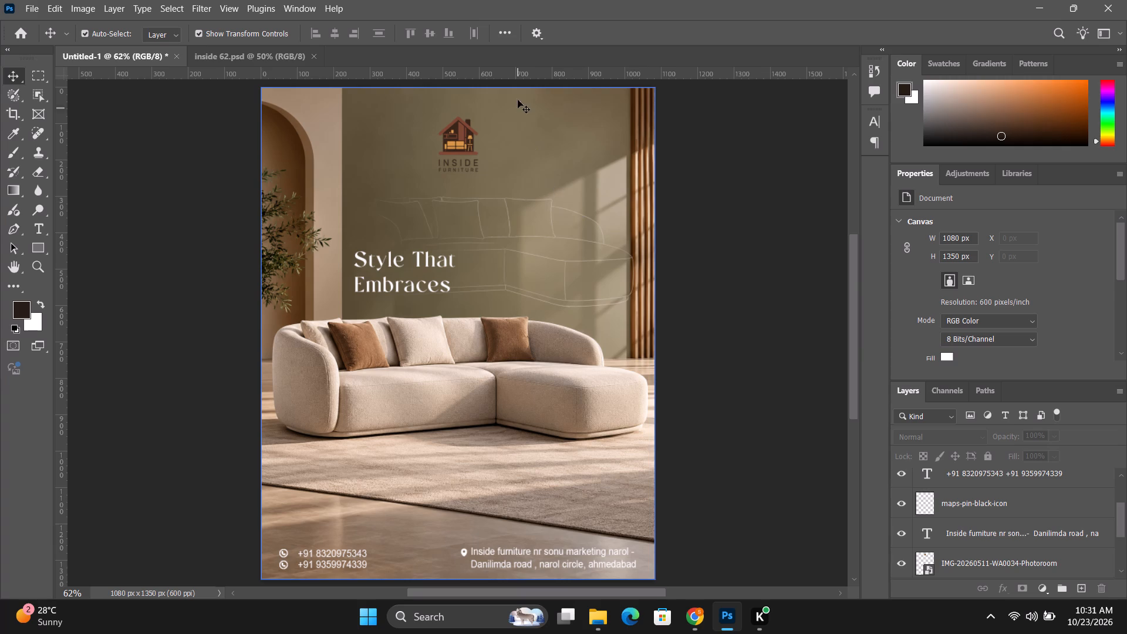
Place margin guides about 40 px inside the top, left, right and bottom edges of the canvas.
left_click_drag(516, 73, 516, 102)
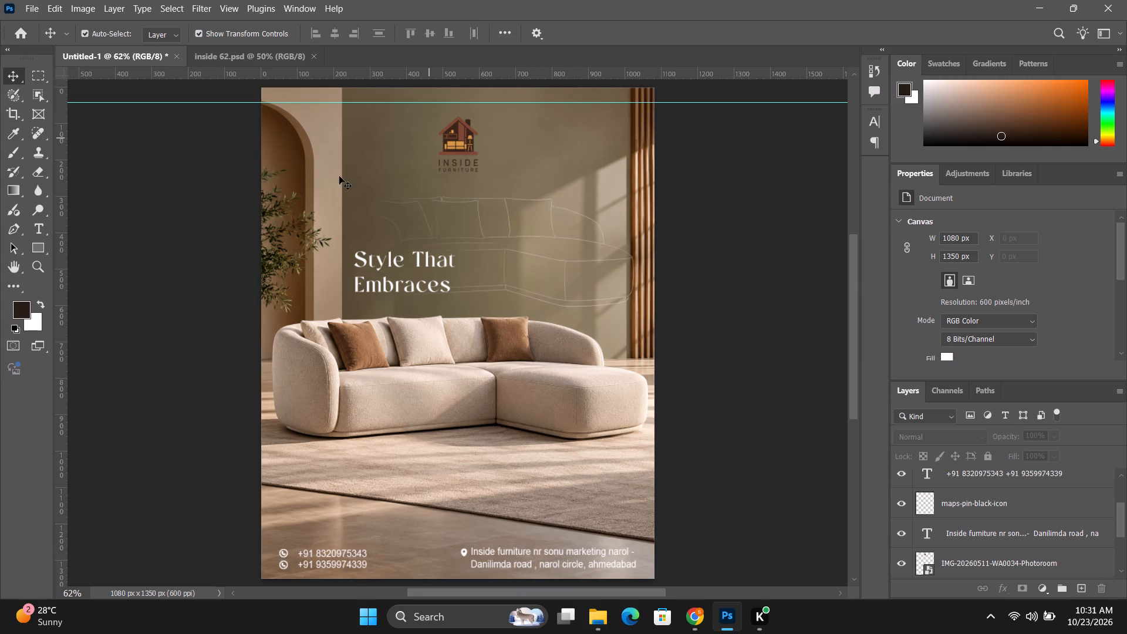
left_click_drag(60, 211, 268, 226)
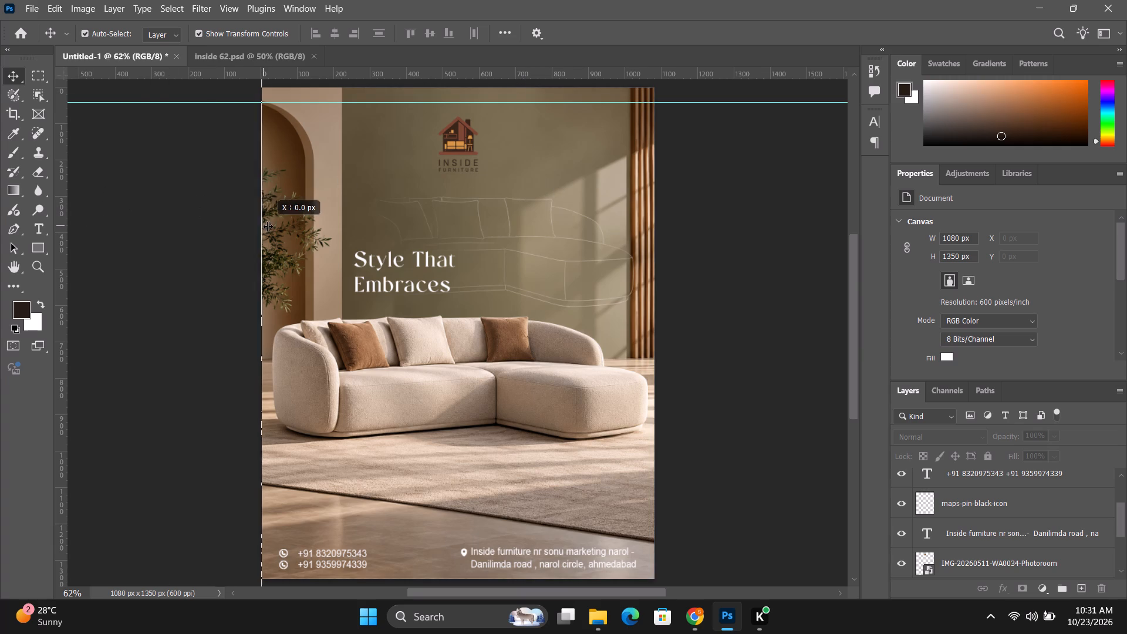
left_click_drag(268, 226, 276, 228)
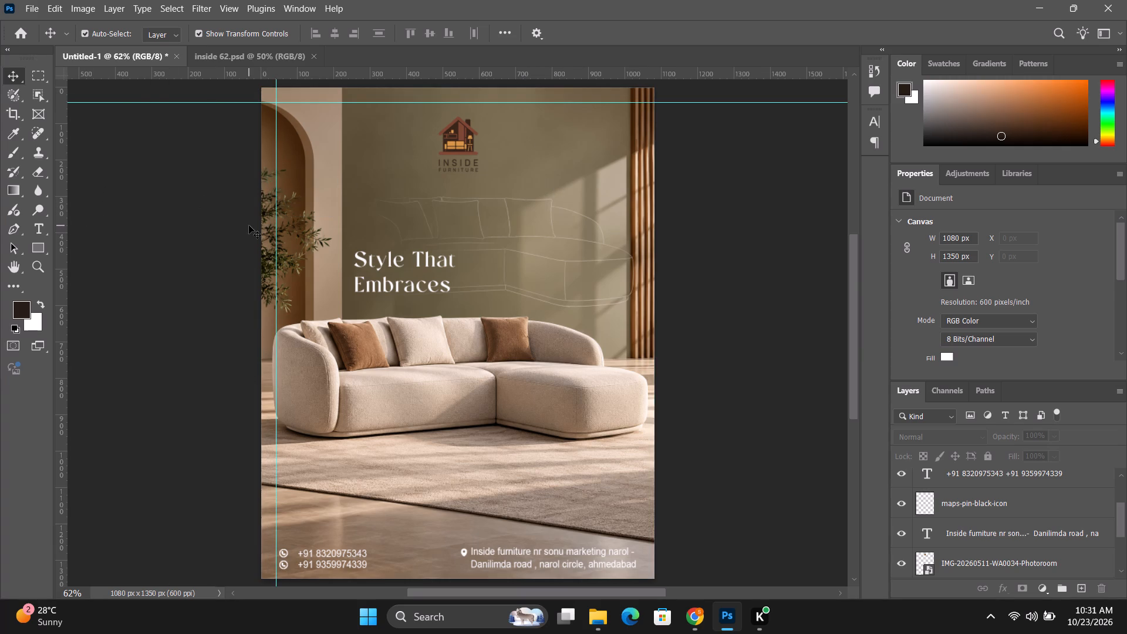
left_click_drag(61, 241, 174, 254)
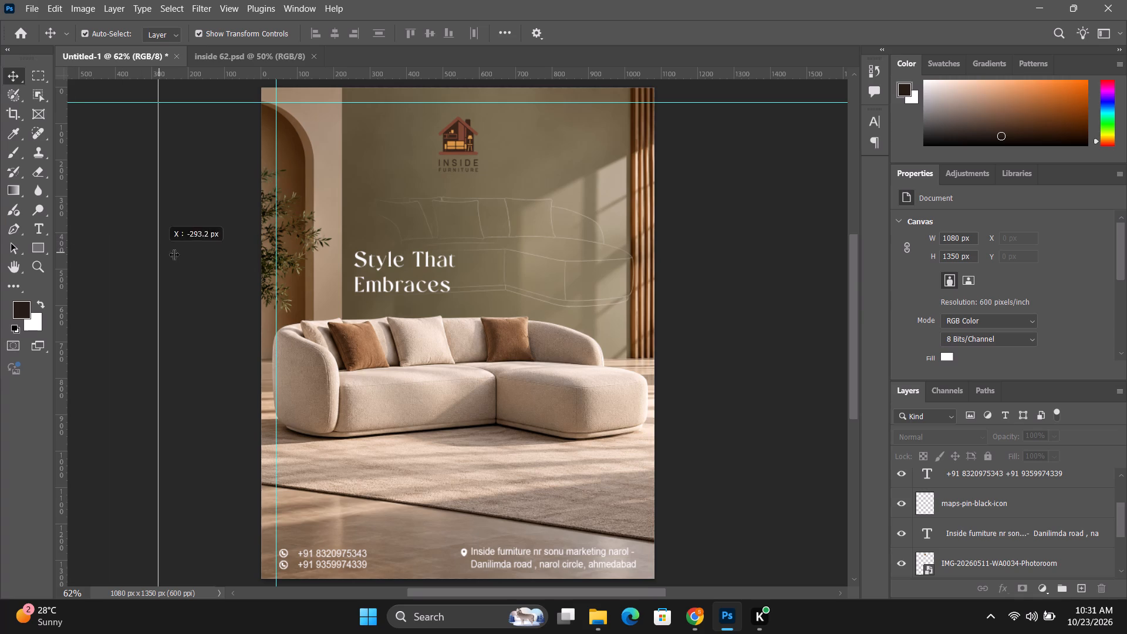
left_click_drag(174, 254, 641, 292)
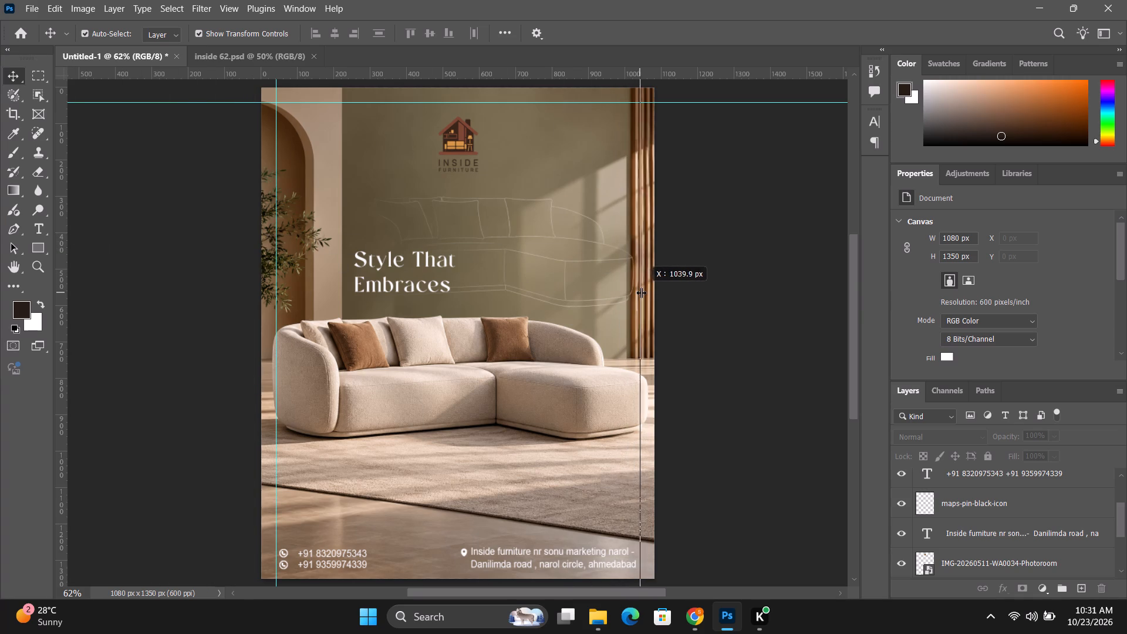
left_click_drag(641, 292, 640, 292)
scroll(631, 288, "down", 1)
left_click_drag(442, 75, 453, 554)
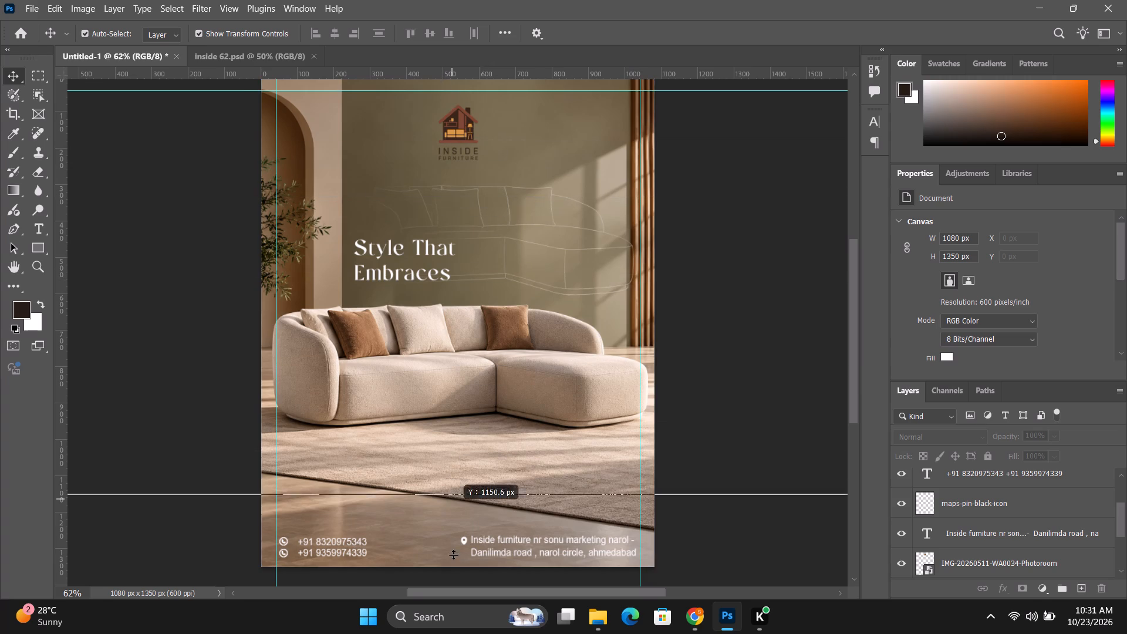
left_click_drag(453, 554, 455, 554)
Move the centred logo up closer to the top guide, to about Y 58 px.
scroll(448, 510, "up", 3)
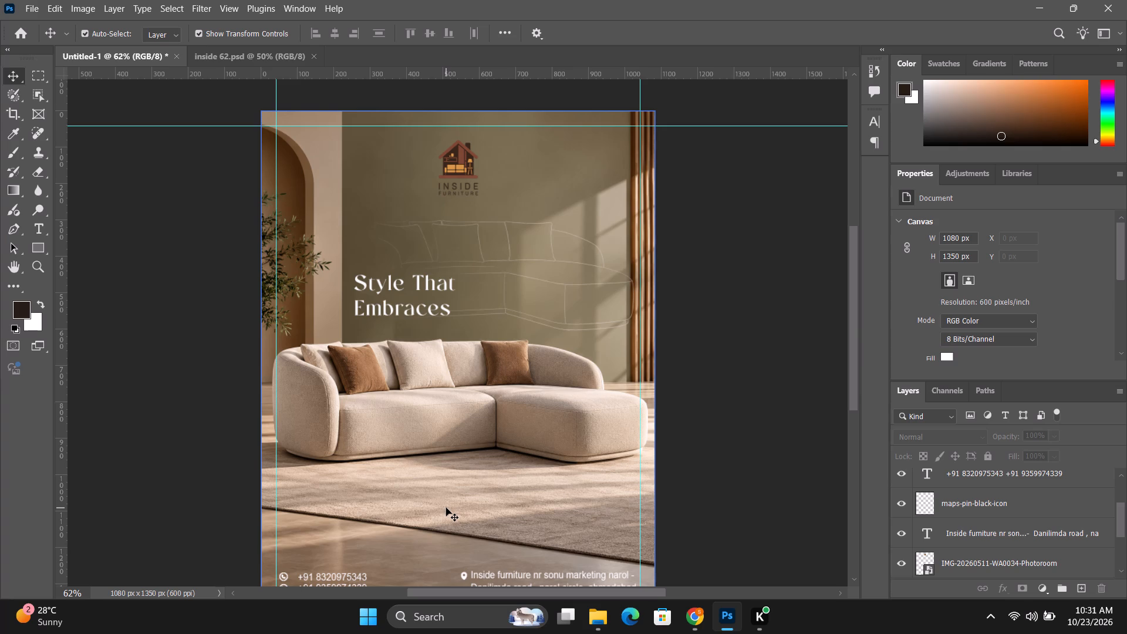
left_click_drag(458, 166, 458, 159)
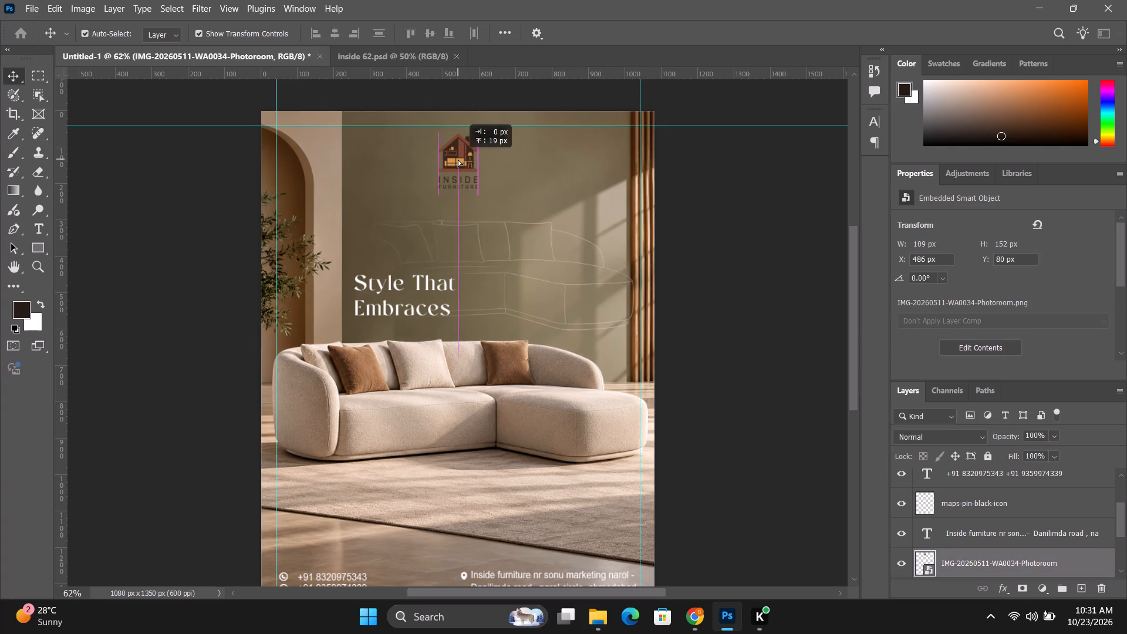
left_click_drag(458, 159, 458, 158)
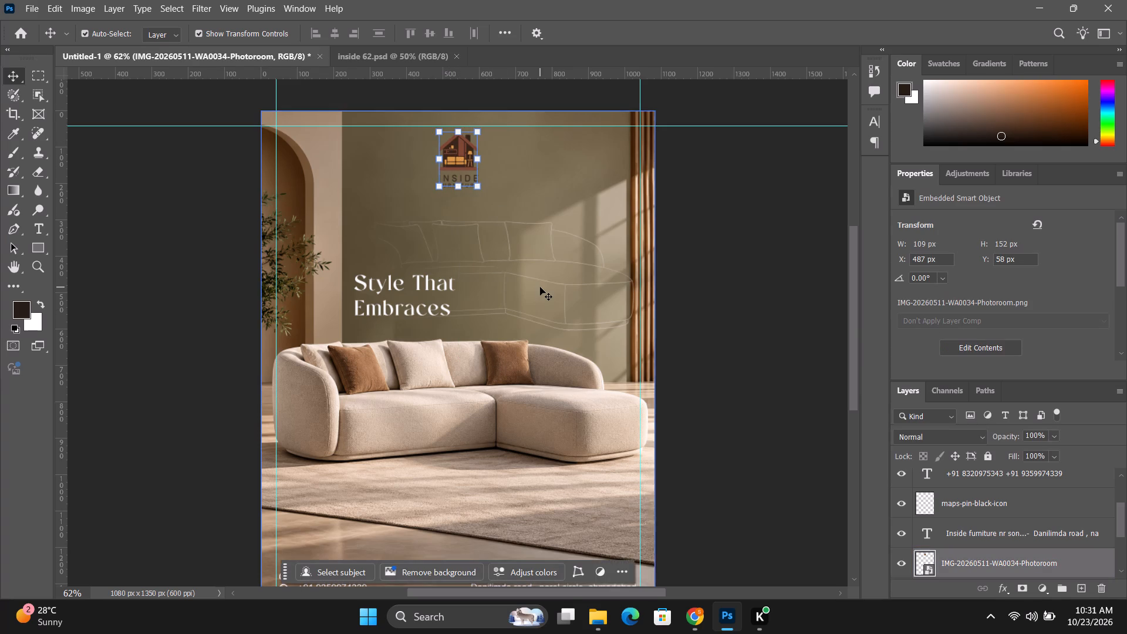
Nudge the phone numbers, address and their icons up together so they sit just above the bottom margin guide.
scroll(540, 287, "down", 9)
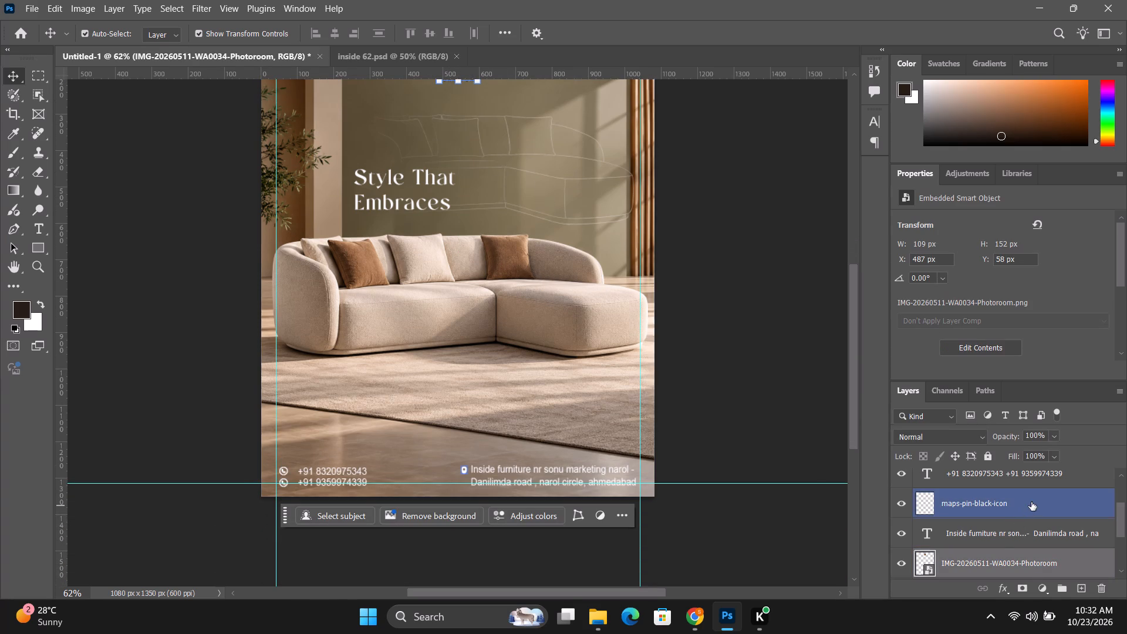
left_click(998, 538)
scroll(991, 529, "up", 3)
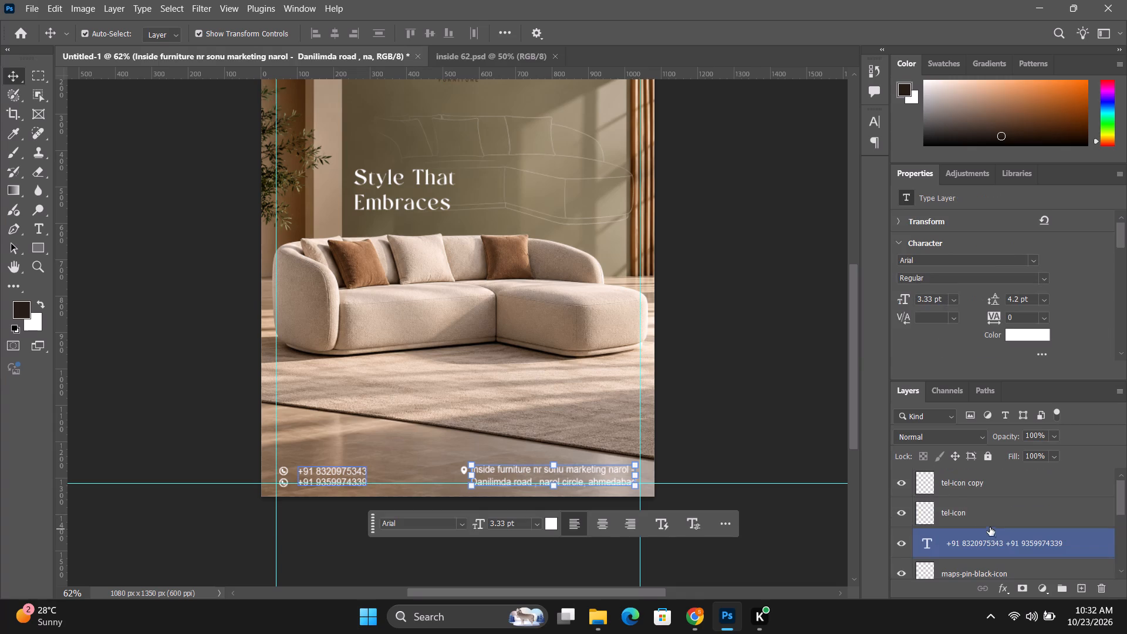
left_click(971, 491, "shift")
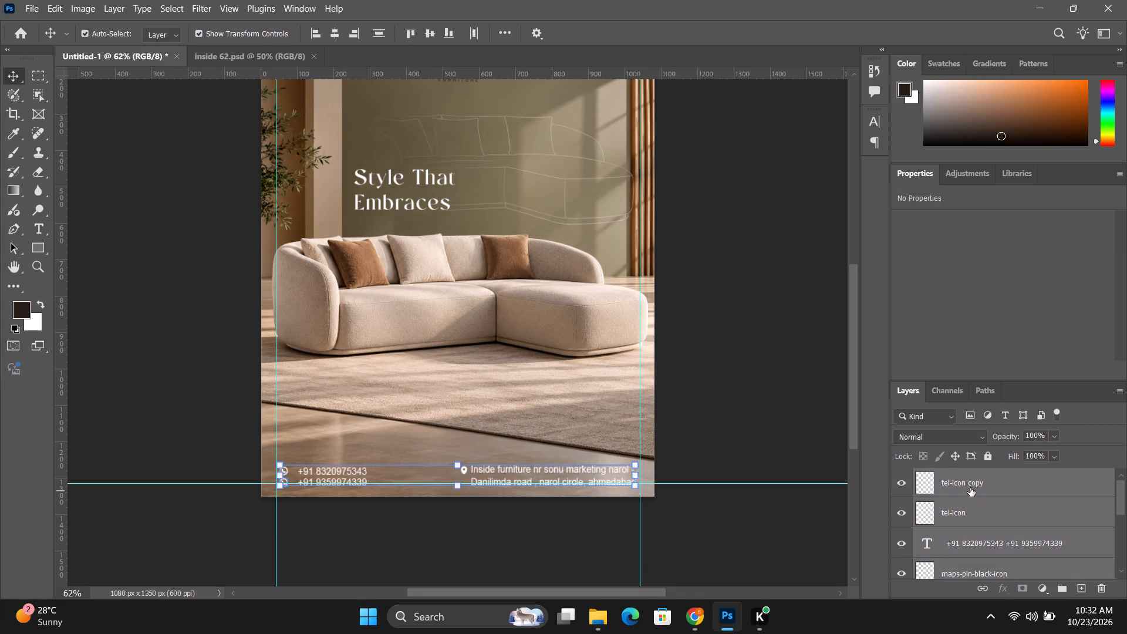
key("Up")
key("Up")
key("Up")
key("Up")
key("Up")
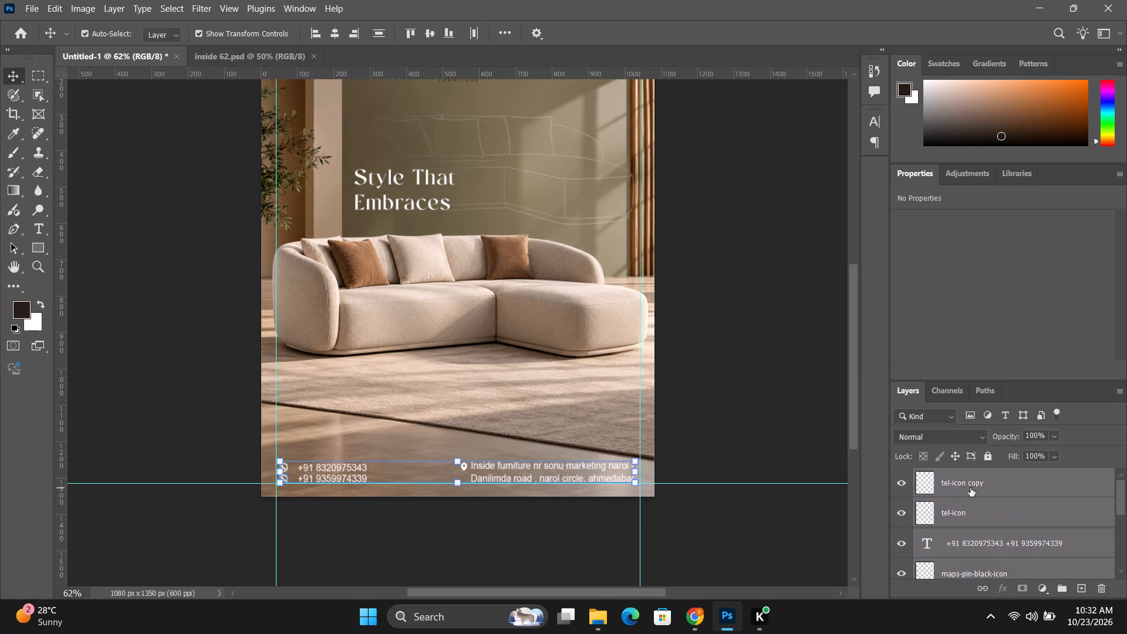
left_click(718, 345)
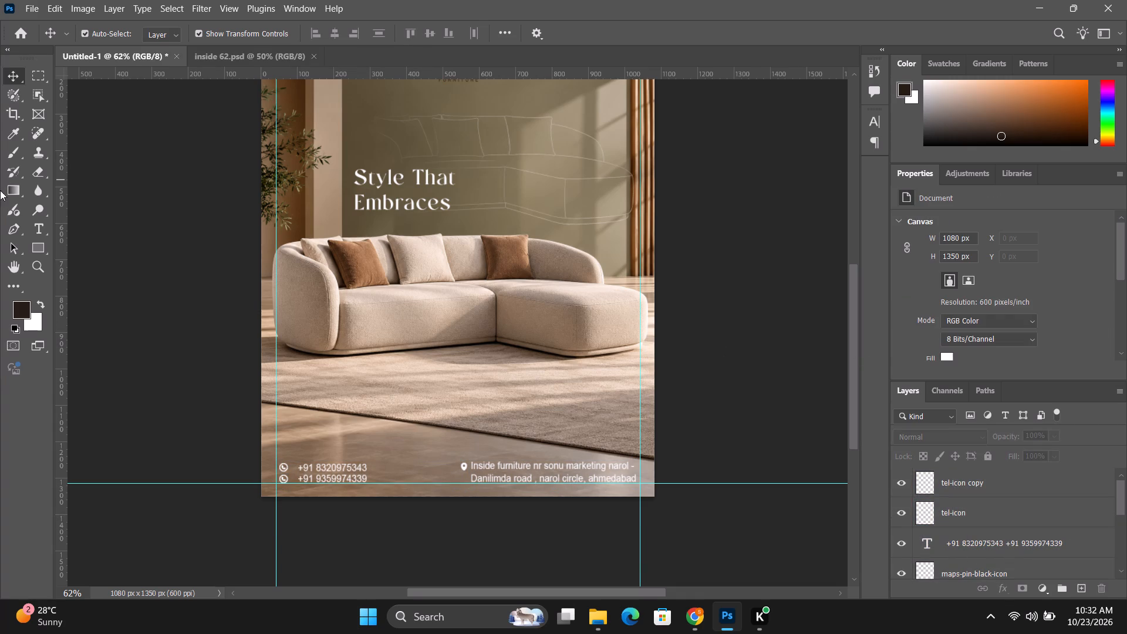
Draw a dark brown rectangle about 1111 x 137 px directly above Layer 1, behind the contact details along the post's bottom.
left_click(45, 247)
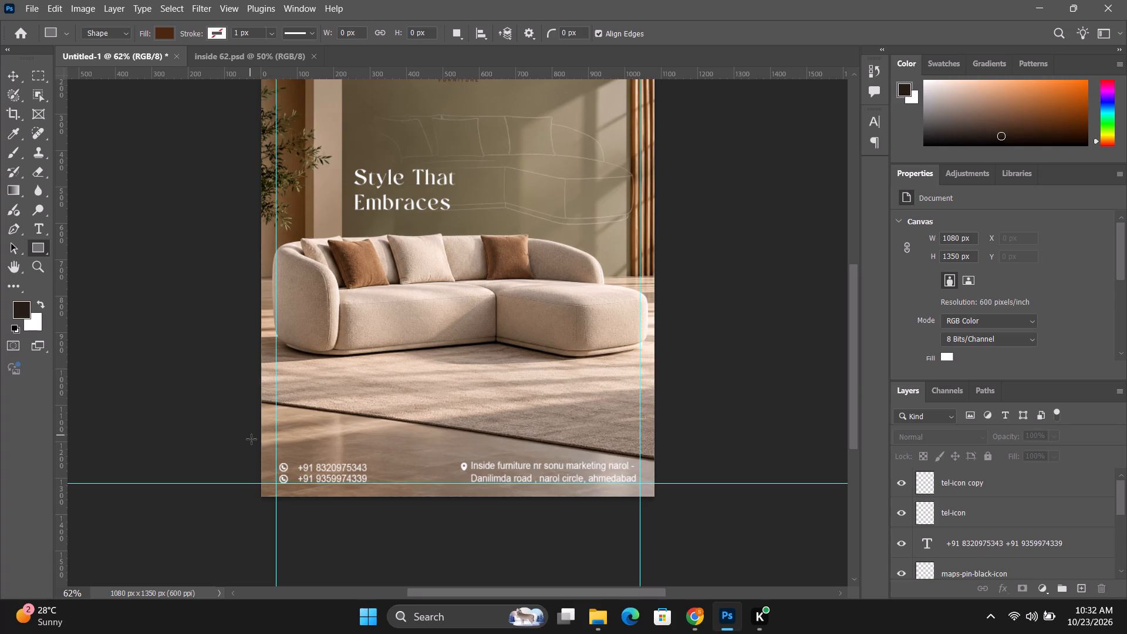
scroll(988, 510, "down", 8)
left_click(966, 525)
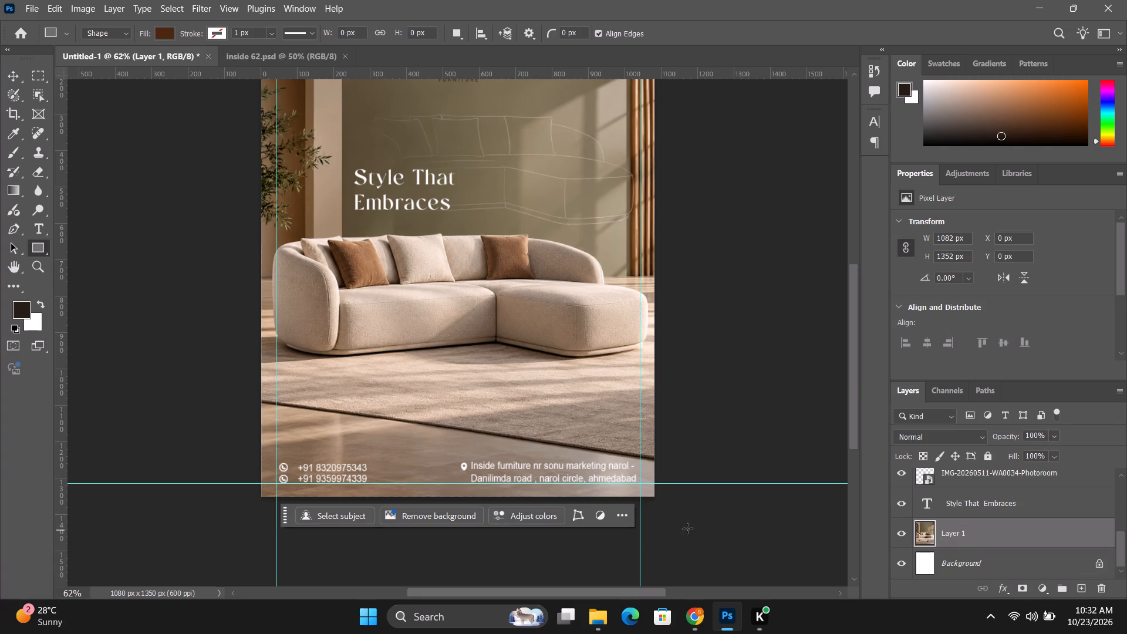
left_click_drag(257, 448, 590, 504)
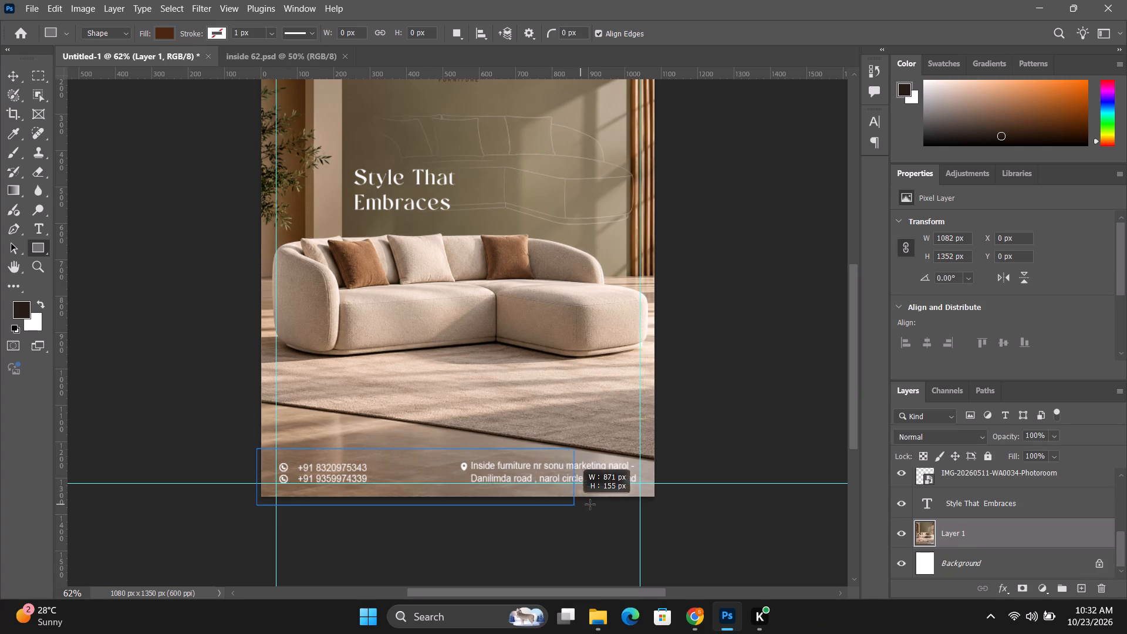
left_click_drag(590, 504, 660, 498)
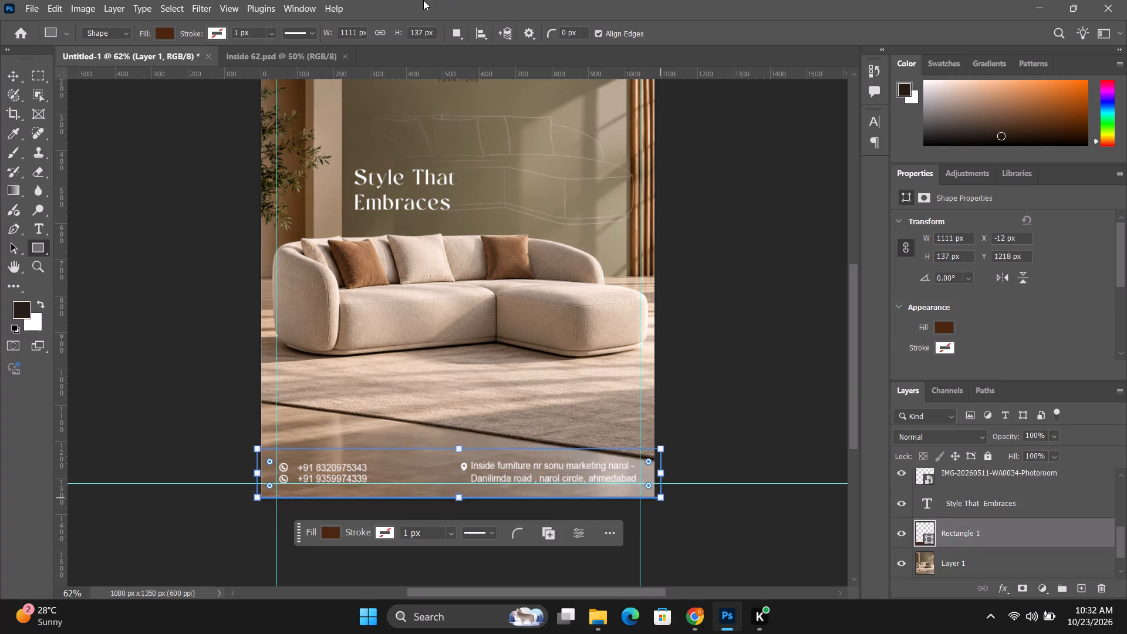
left_click(161, 36)
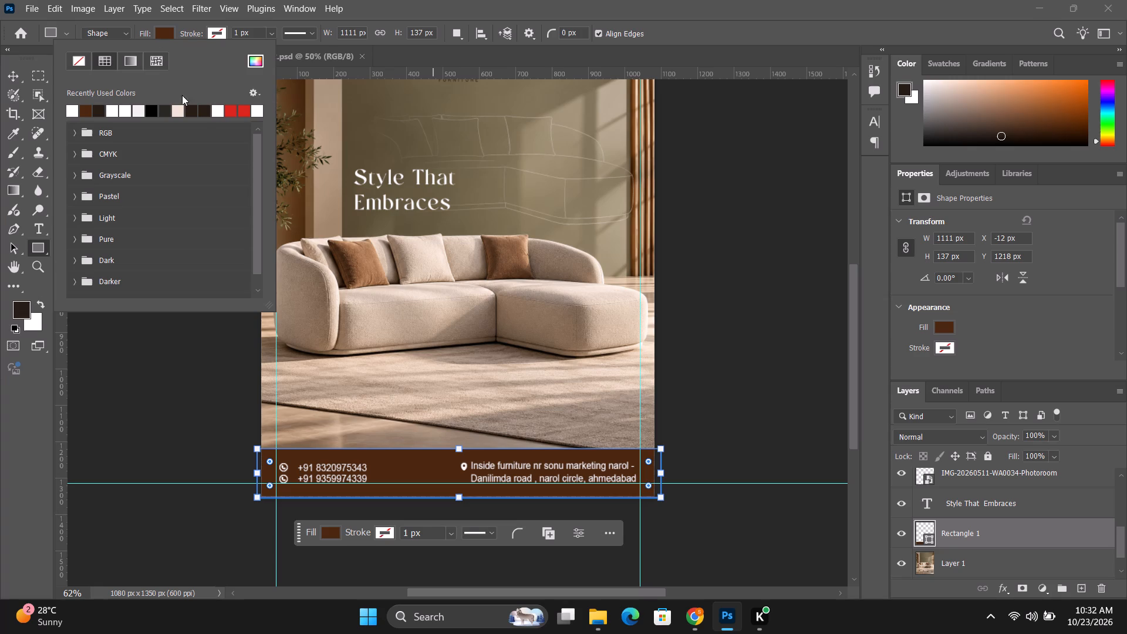
left_click(194, 113)
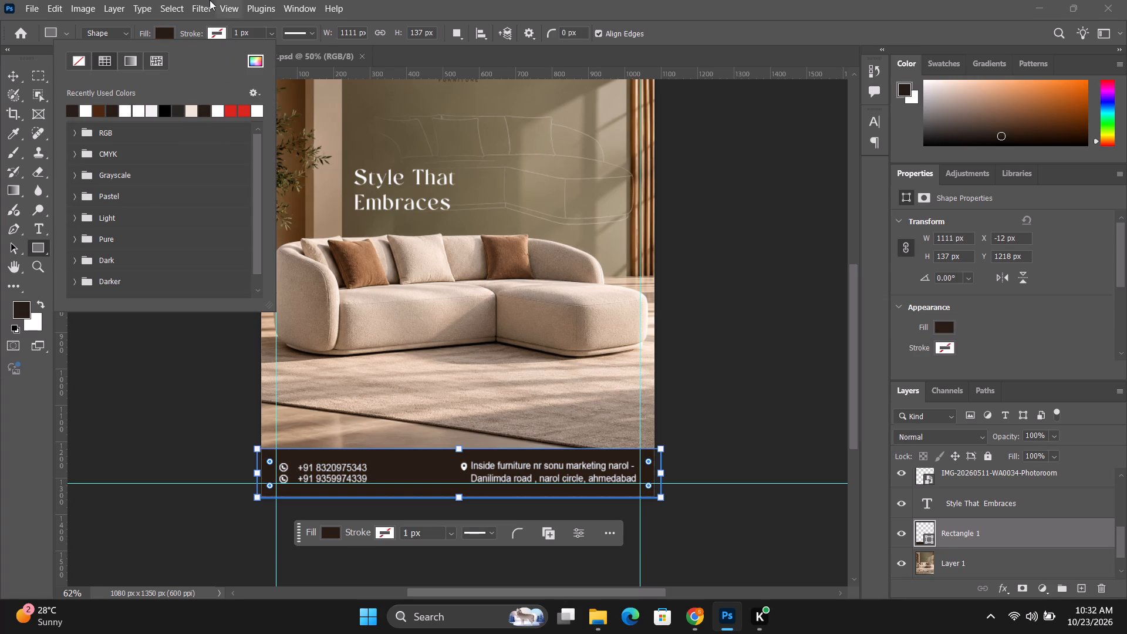
Rasterize the dark rectangle and apply a Gaussian Blur with a radius of 34.6 pixels.
left_click(207, 1)
left_click(217, 170)
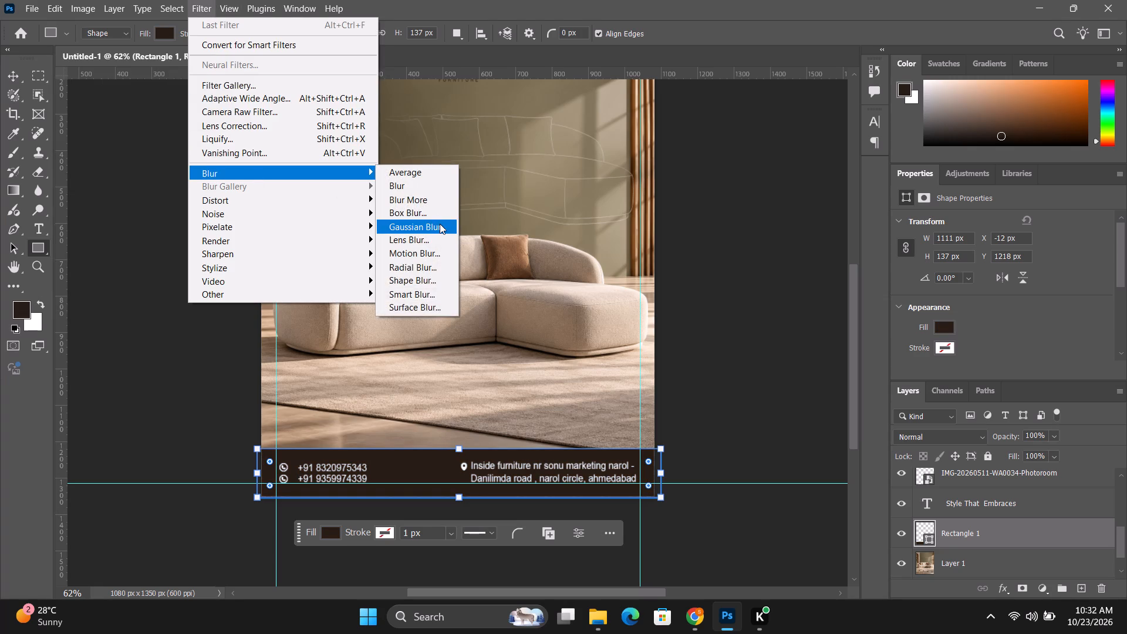
left_click(437, 225)
left_click(691, 243)
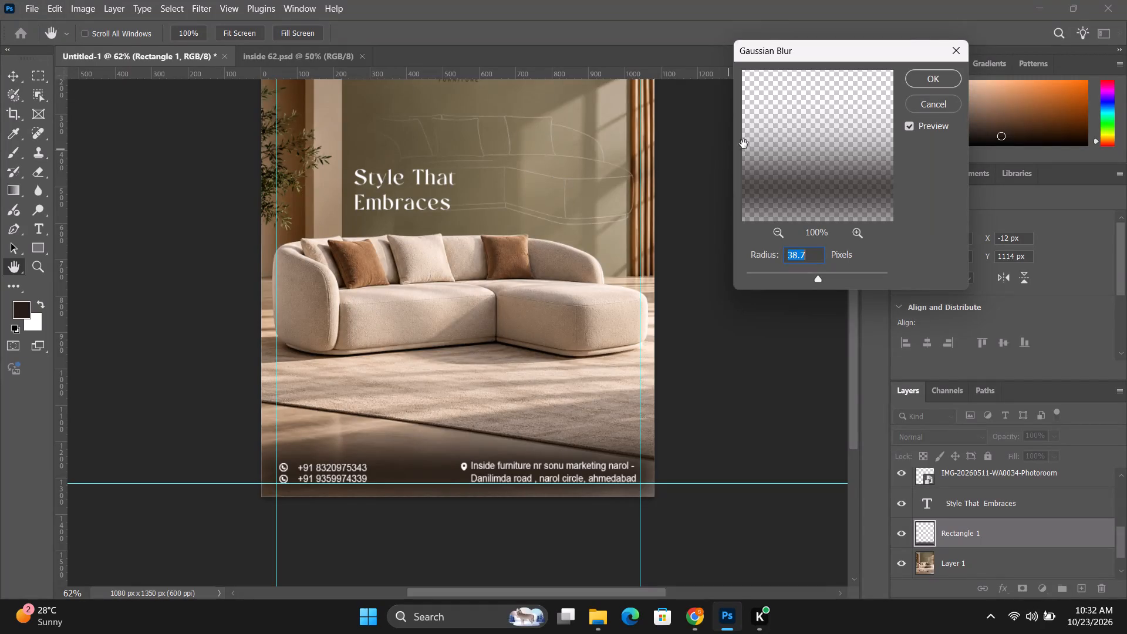
left_click(818, 275)
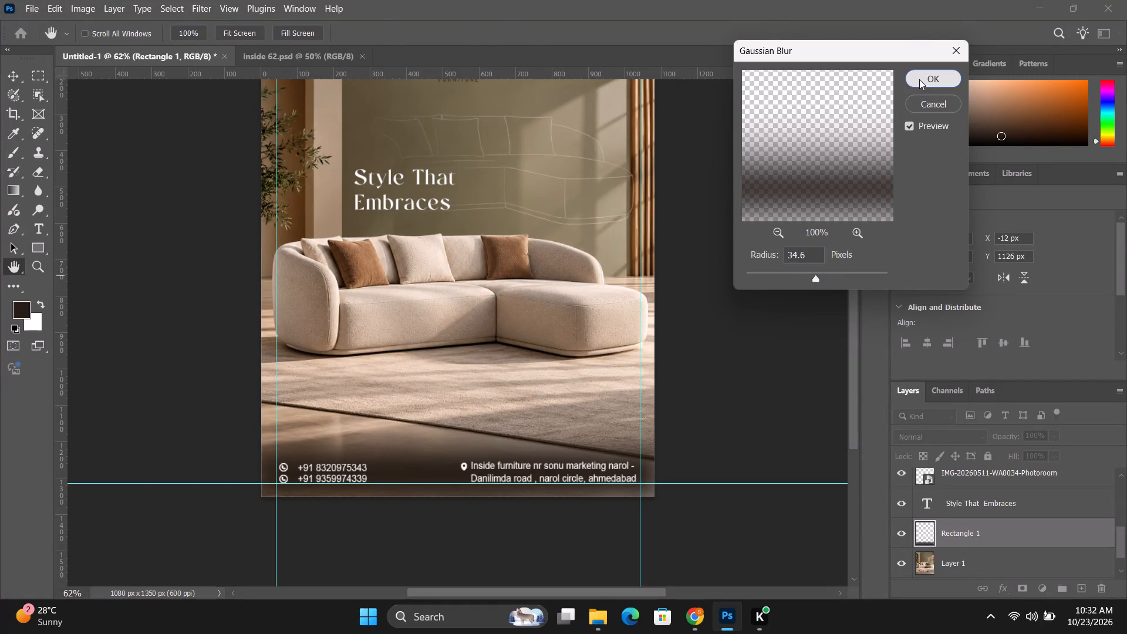
left_click(919, 79)
Enlarge the blurred dark rectangle to about 1433 x 462 px, extending past the post's sides and bottom behind the contact details.
key("ctrl+t")
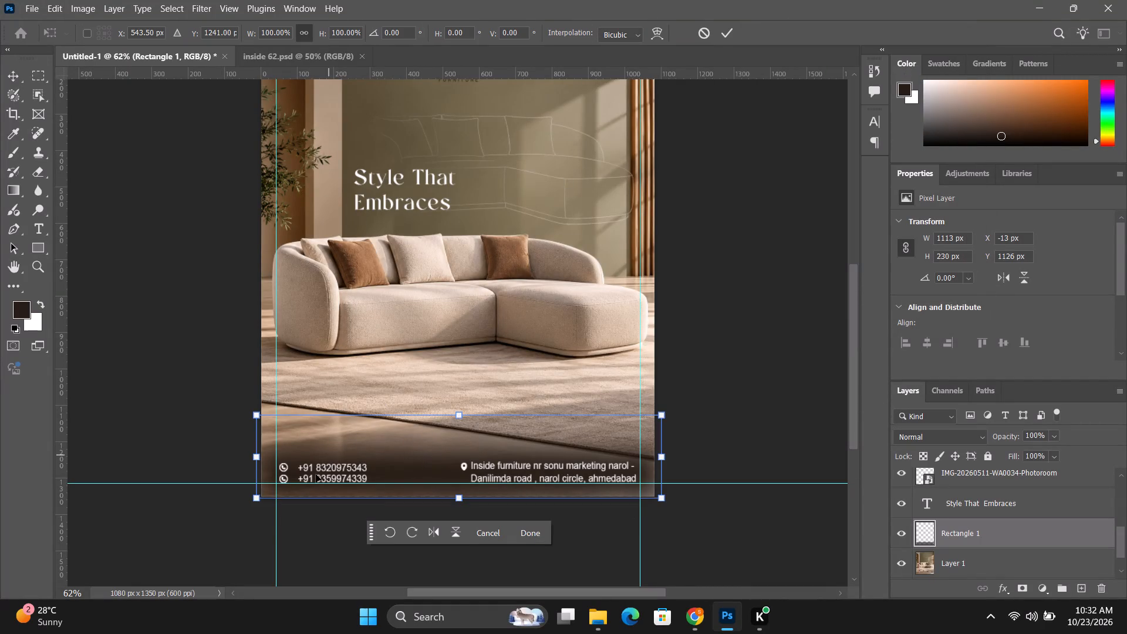
left_click_drag(460, 499, 456, 521)
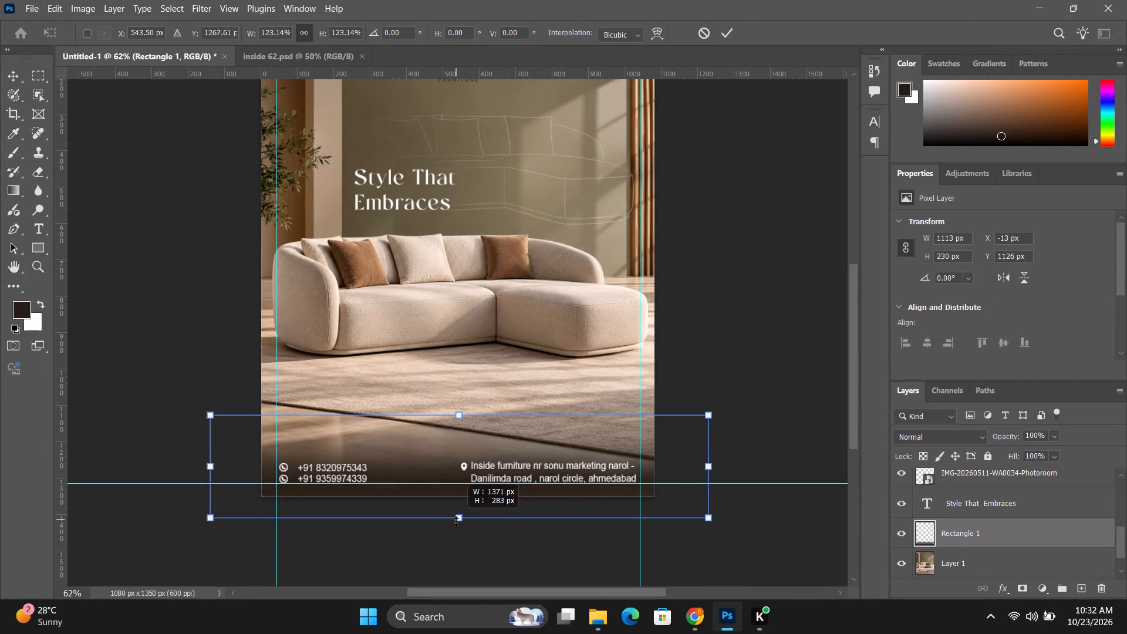
left_click_drag(456, 521, 457, 523)
left_click_drag(428, 509, 426, 498)
left_click_drag(453, 409, 453, 378)
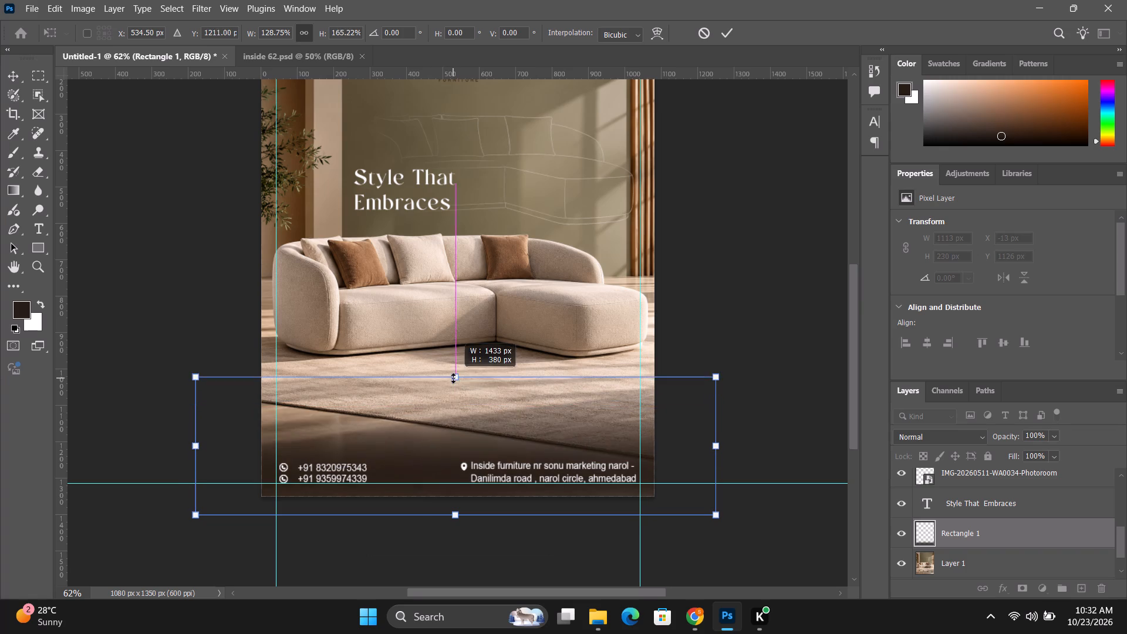
left_click_drag(453, 378, 454, 348)
left_click_drag(471, 404, 471, 416, "shift")
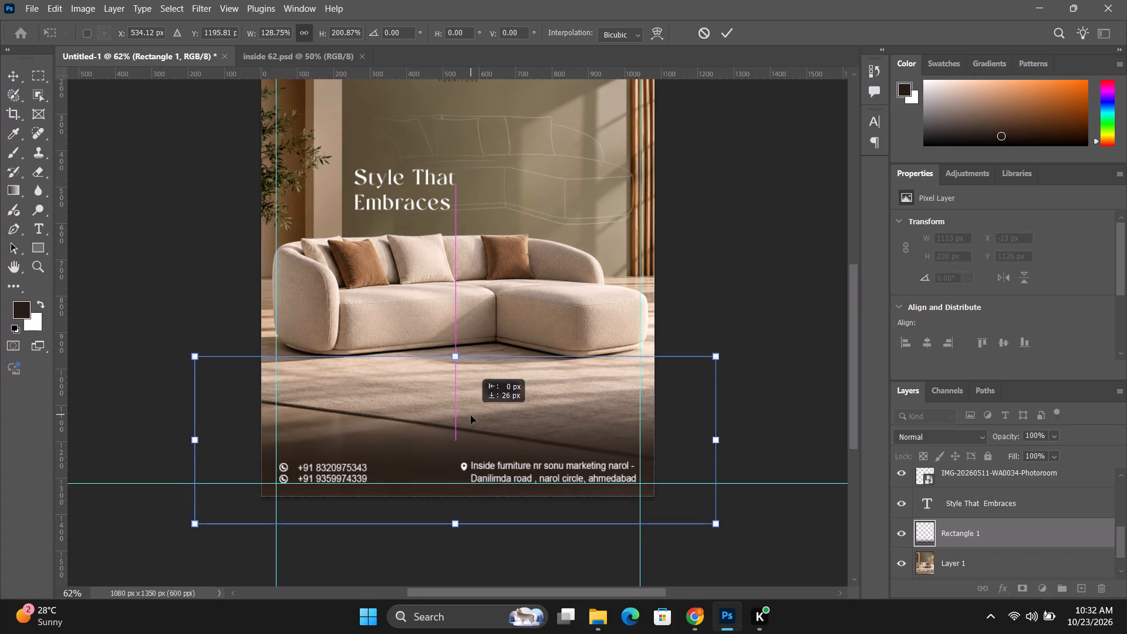
left_click_drag(471, 416, 473, 419, "shift")
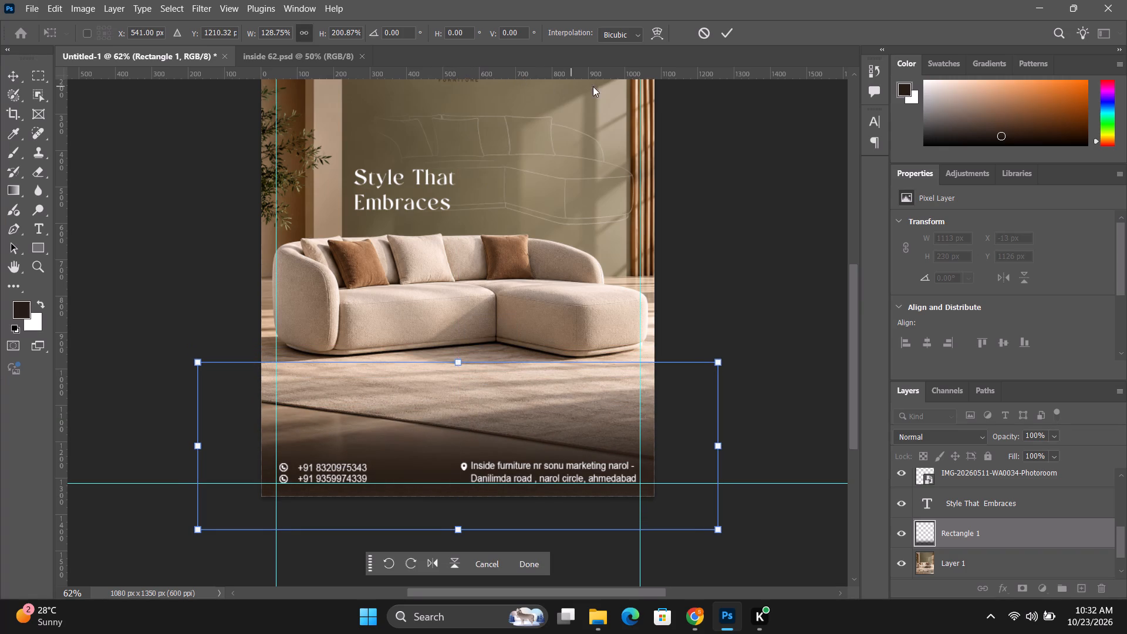
left_click(728, 36)
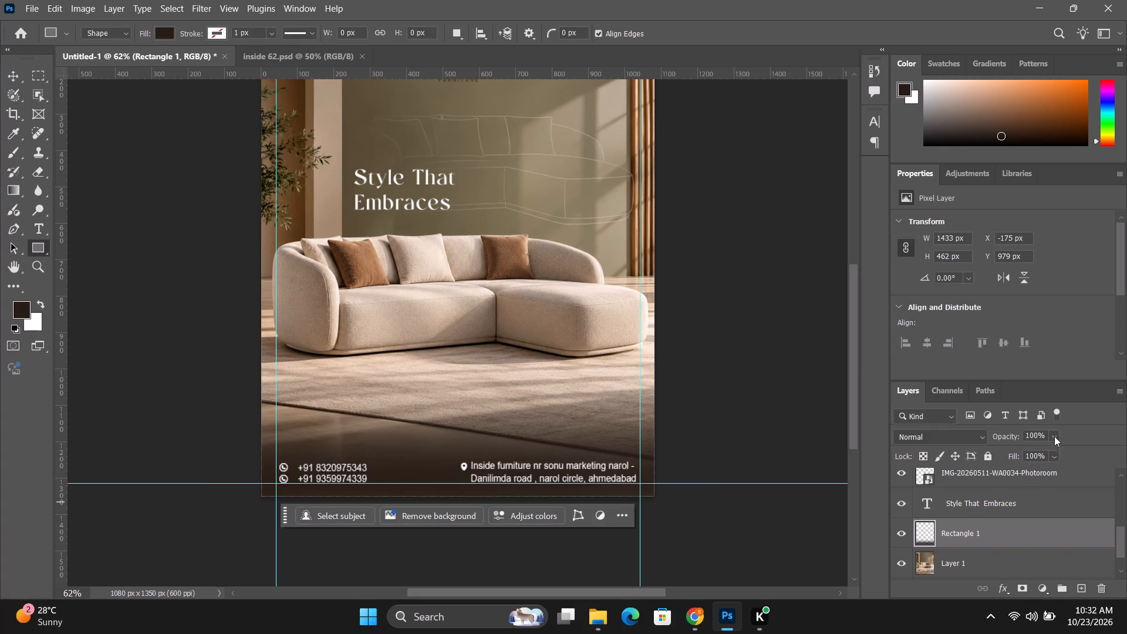
Lower the blurred dark rectangle layer's opacity to 51%, deselect it and view the whole post.
left_click(1054, 433)
left_click_drag(1056, 448, 1040, 453)
left_click(1039, 453)
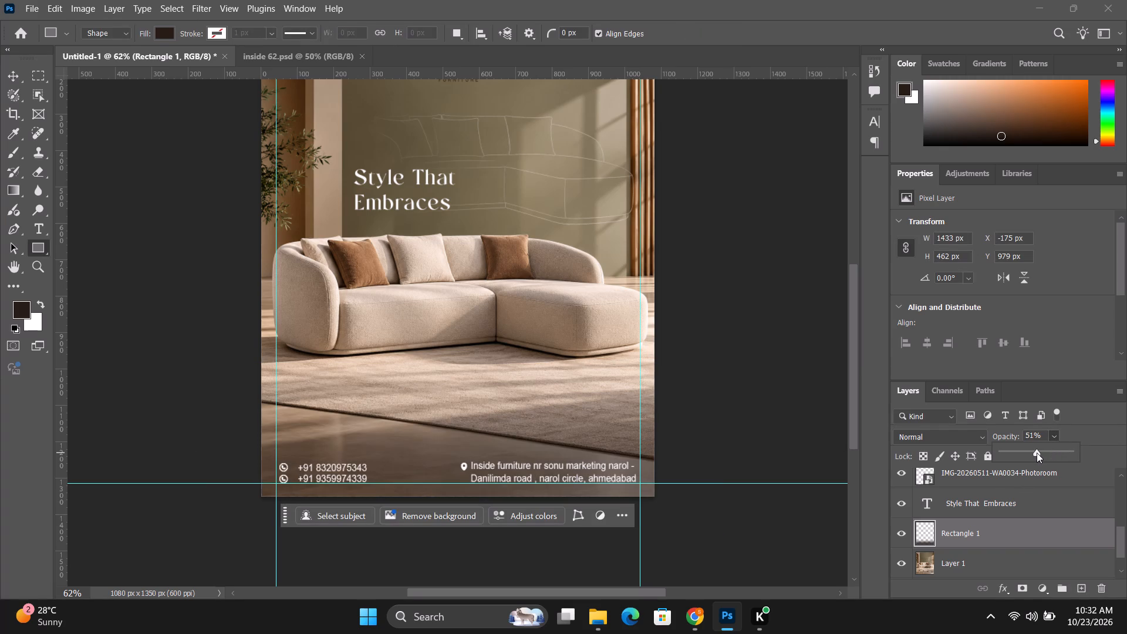
left_click(1037, 453)
left_click(25, 75)
left_click(126, 179)
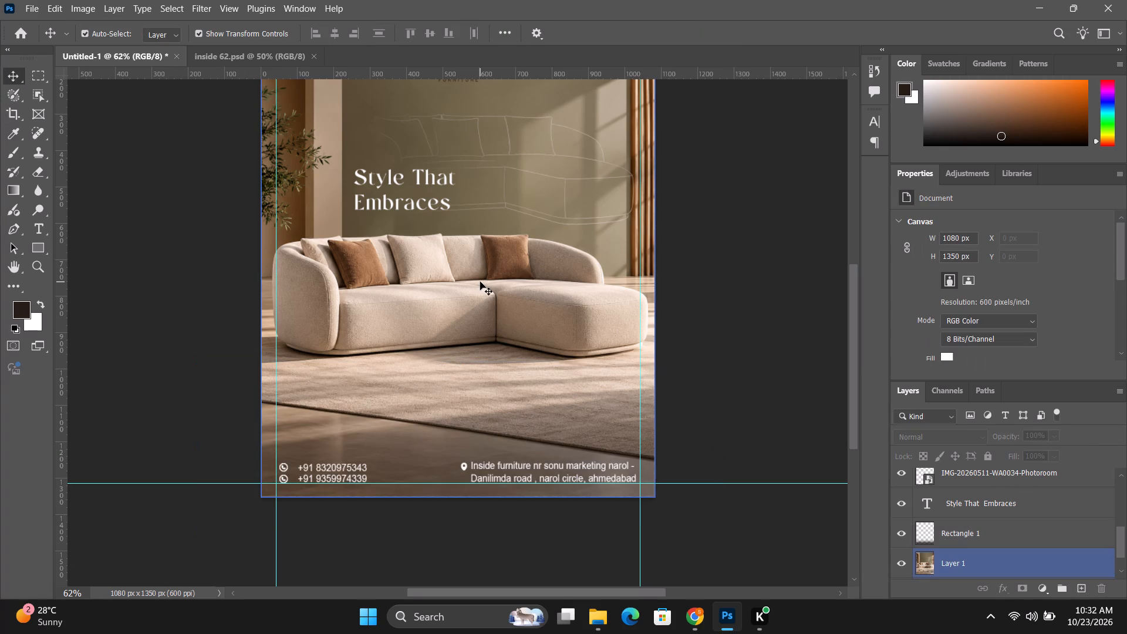
key("ctrl+0")
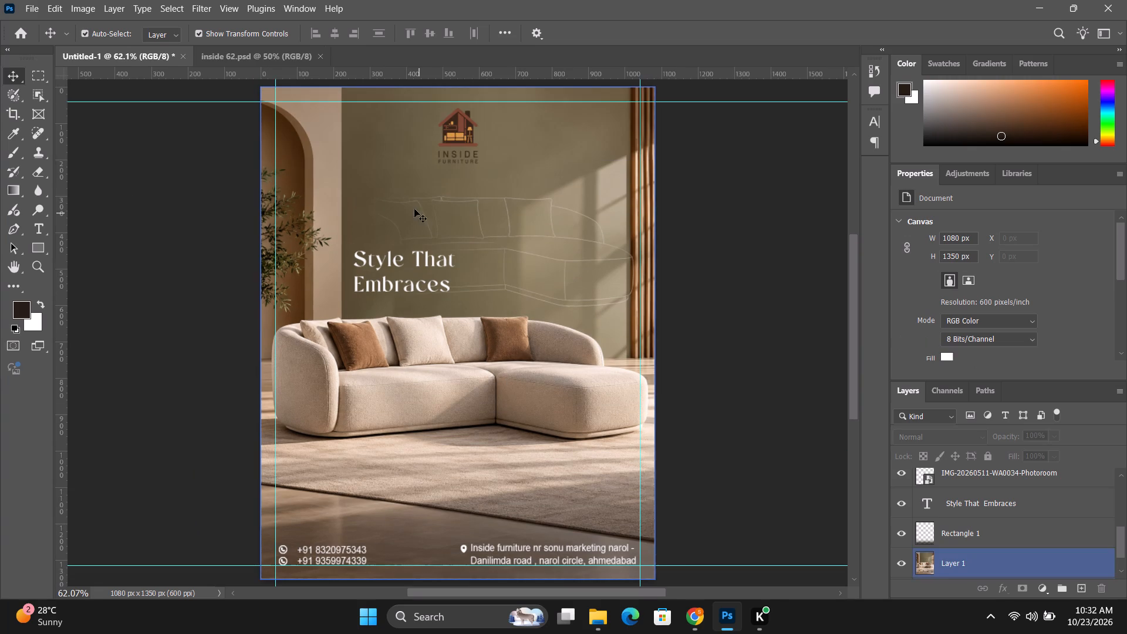
scroll(821, 393, "down", 2, "alt")
Save a layered Photoshop copy of the post as "inside 63" in the Inside Furniture folder, keeping maximum compatibility.
key("ctrl+alt+s")
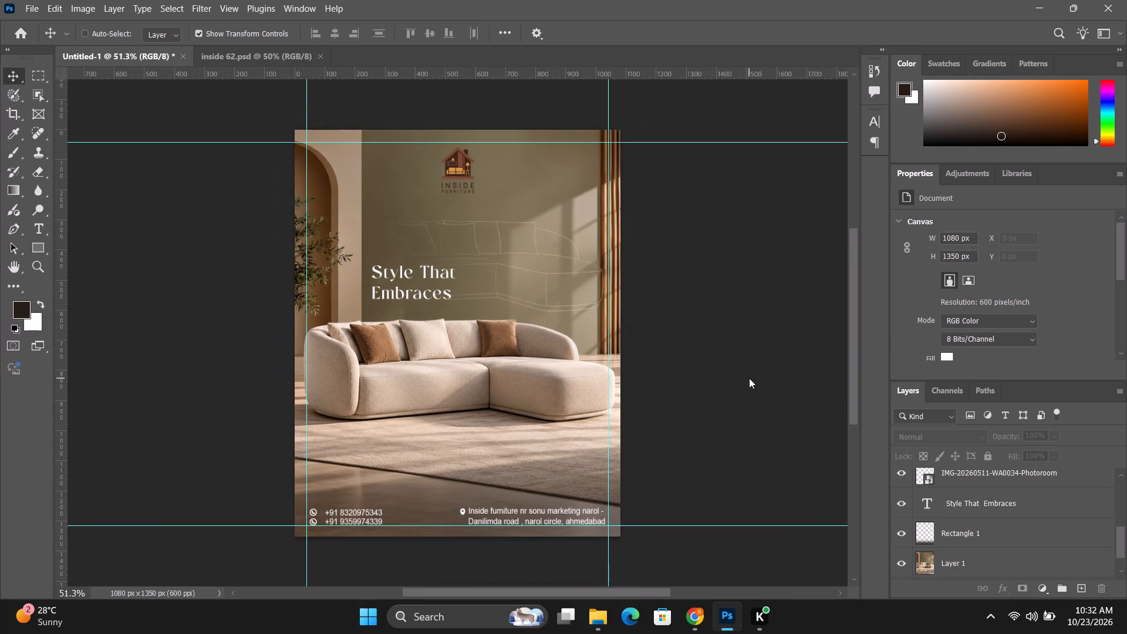
scroll(262, 195, "down", 20)
scroll(262, 195, "down", 13)
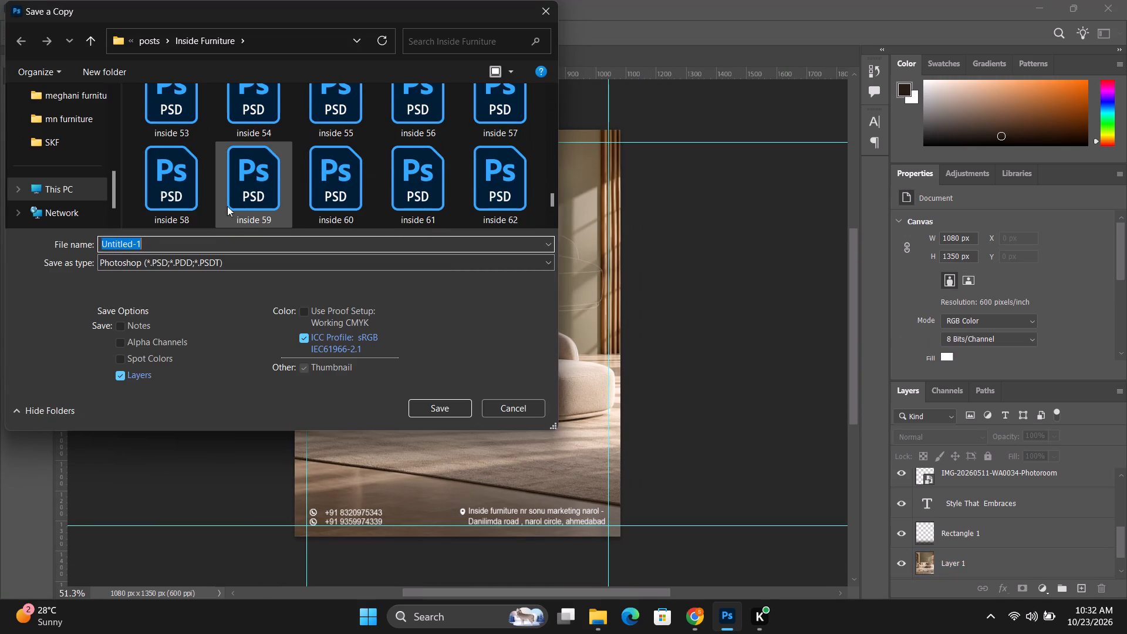
left_click(501, 123)
left_click(331, 244)
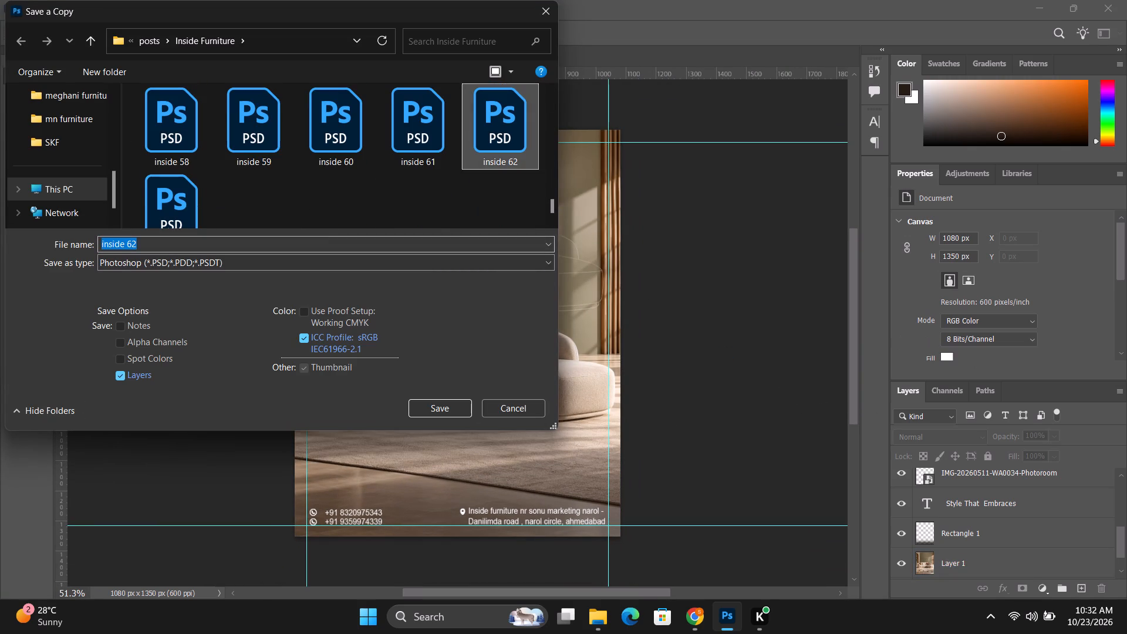
left_click(366, 245)
key("BackSpace")
key("3")
key("Return")
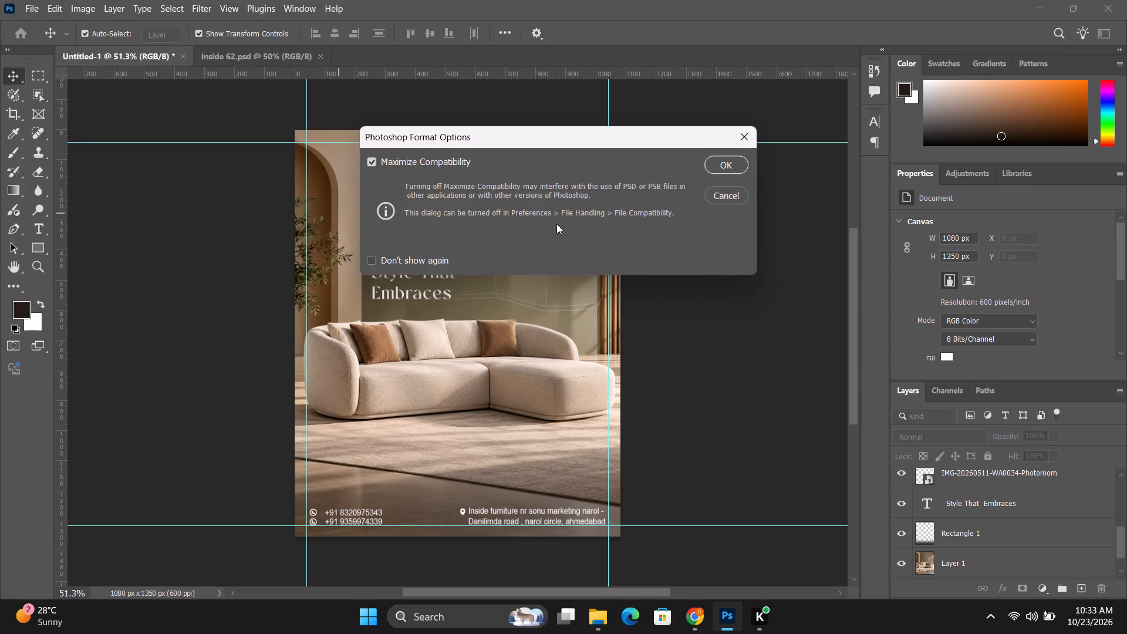
left_click(747, 170)
Save a JPEG copy of the post as "inside 63" in the Inside Furniture folder with the offered JPEG options.
key("ctrl+alt+s")
scroll(441, 176, "down", 5)
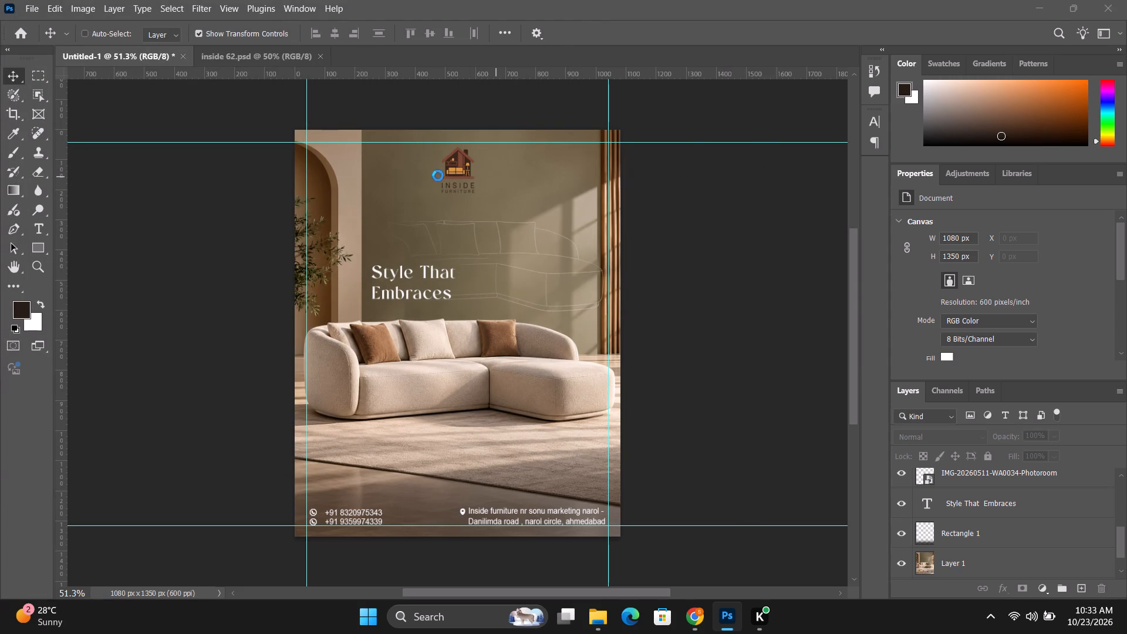
scroll(438, 176, "down", 6)
scroll(438, 176, "down", 20)
scroll(438, 176, "down", 14)
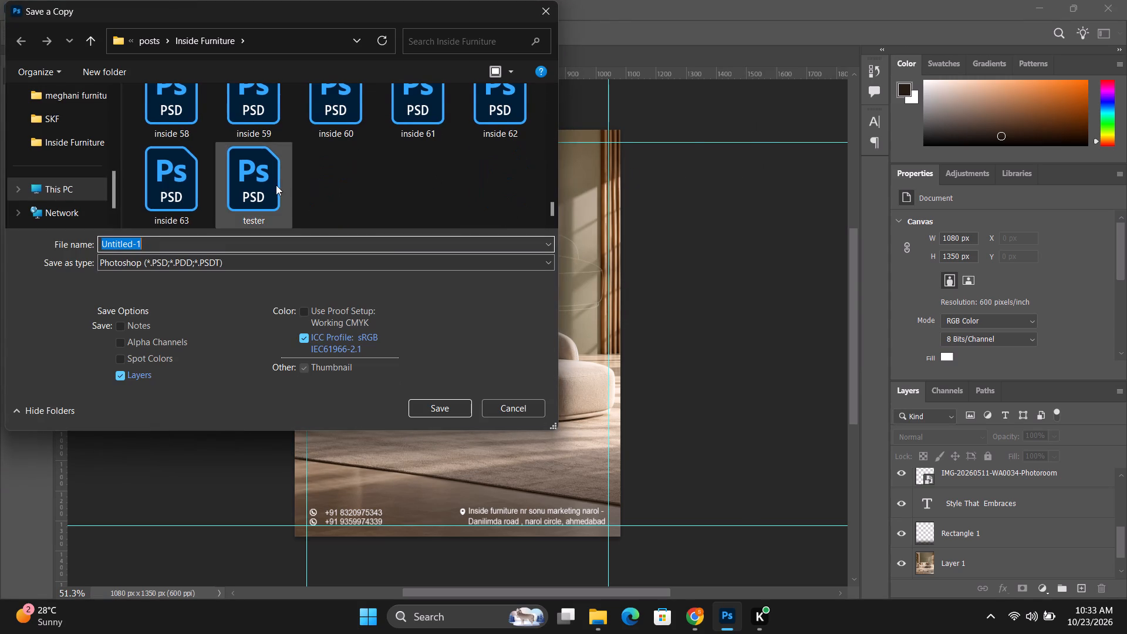
left_click(141, 203)
left_click(261, 267)
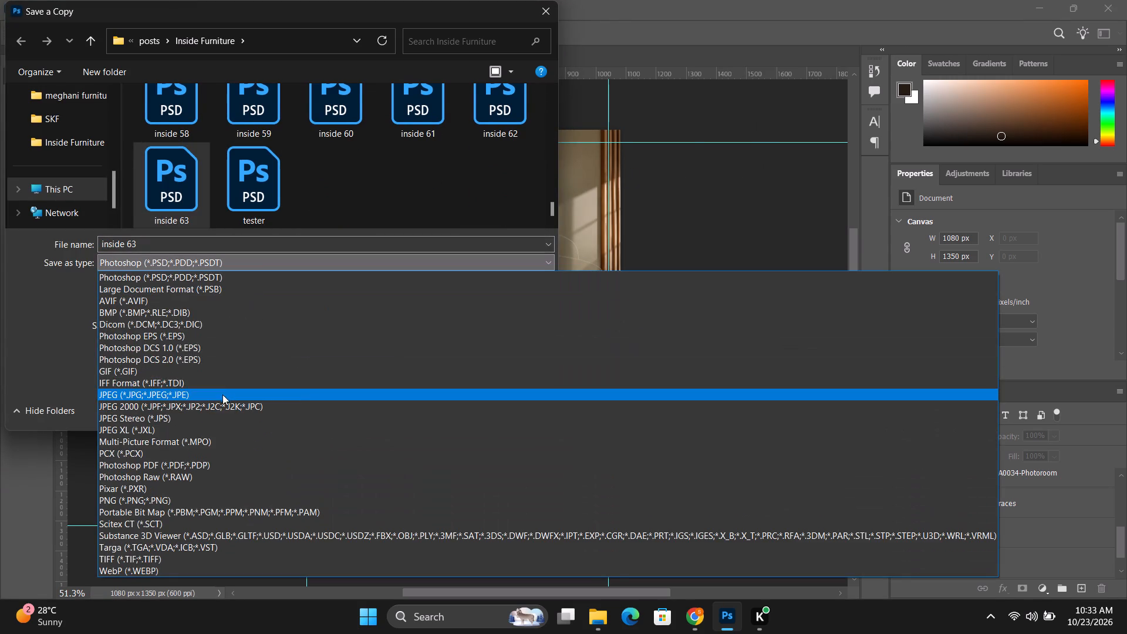
left_click(222, 390)
left_click(193, 247)
left_click(222, 242)
key("BackSpace")
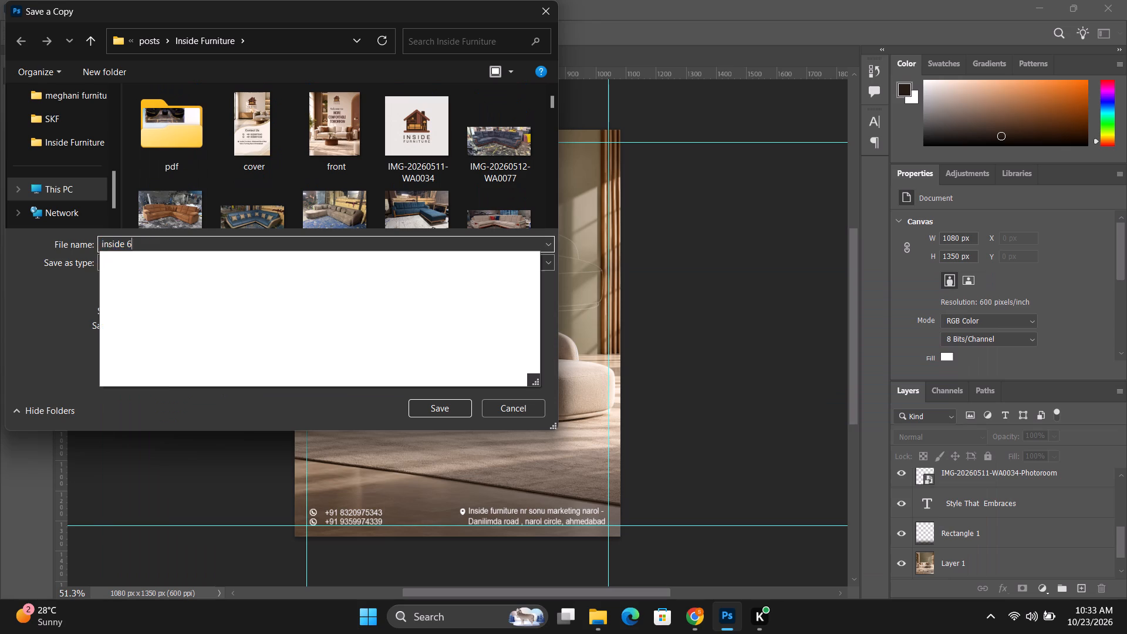
key("3")
key("Return")
left_click(653, 139)
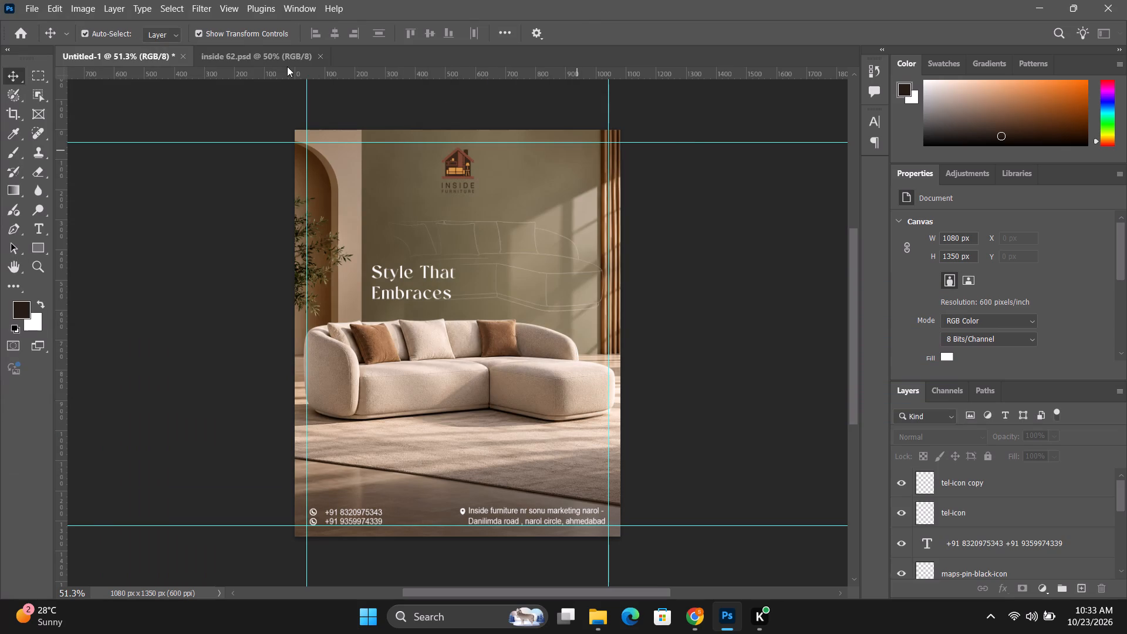
Close the Untitled-1 sofa post without saving it again, and close inside 62.psd.
left_click(185, 56)
left_click(589, 237)
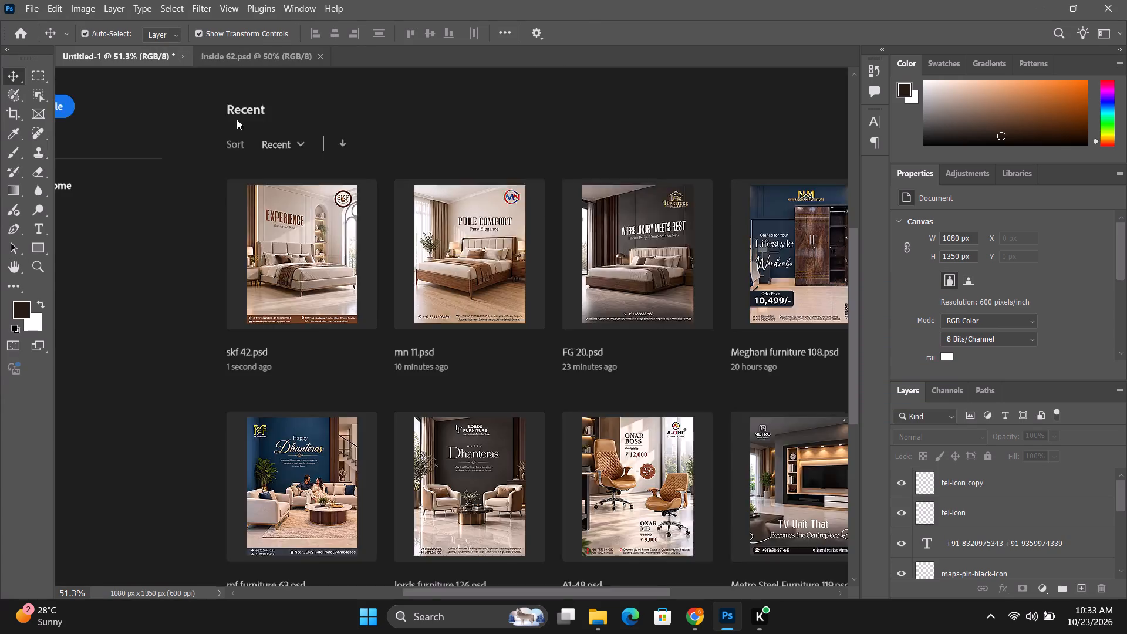
left_click(183, 51)
left_click(181, 57)
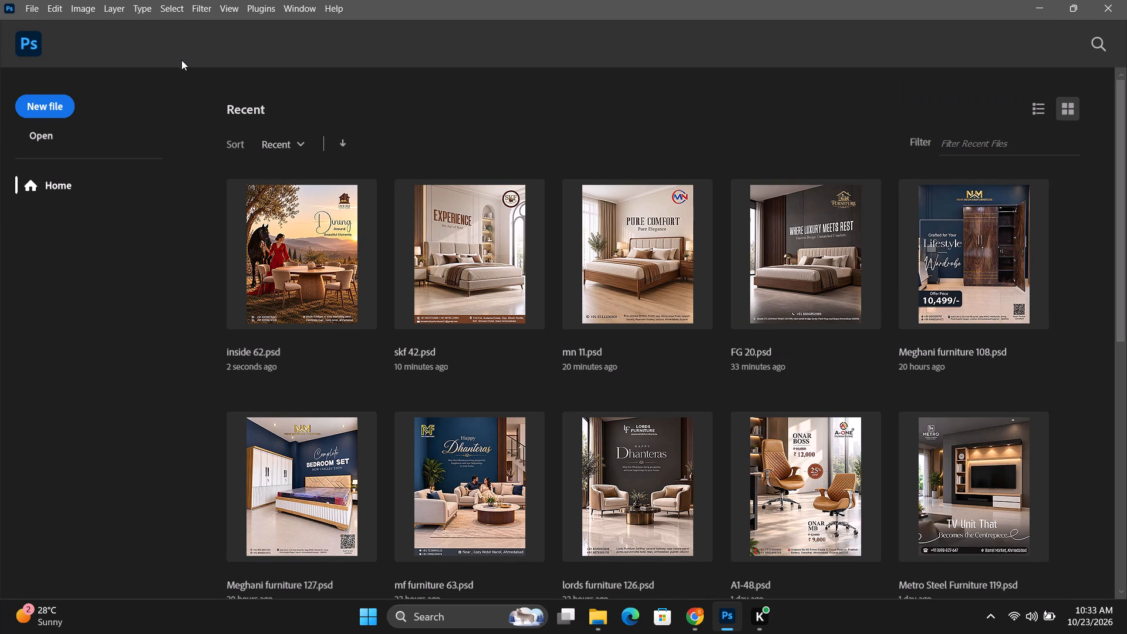